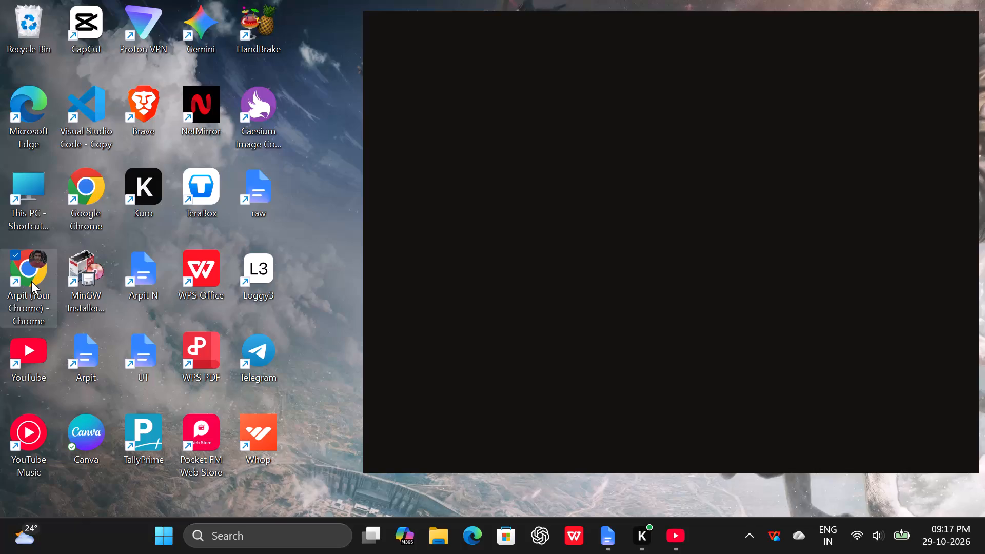
# Open the personal Chrome profile and go to Google Sheets from the Google apps.
pyautogui.doubleClick(31, 281)
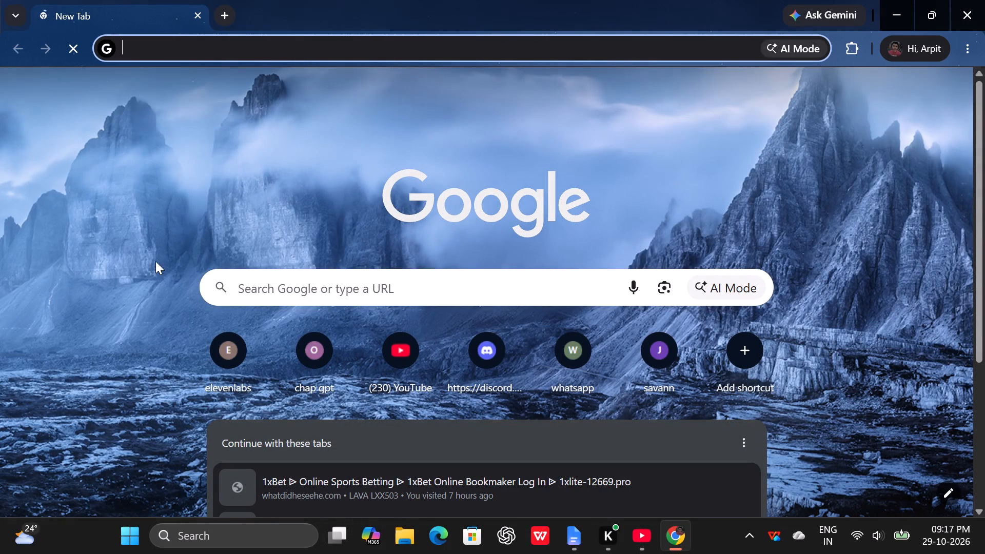
pyautogui.click(911, 102)
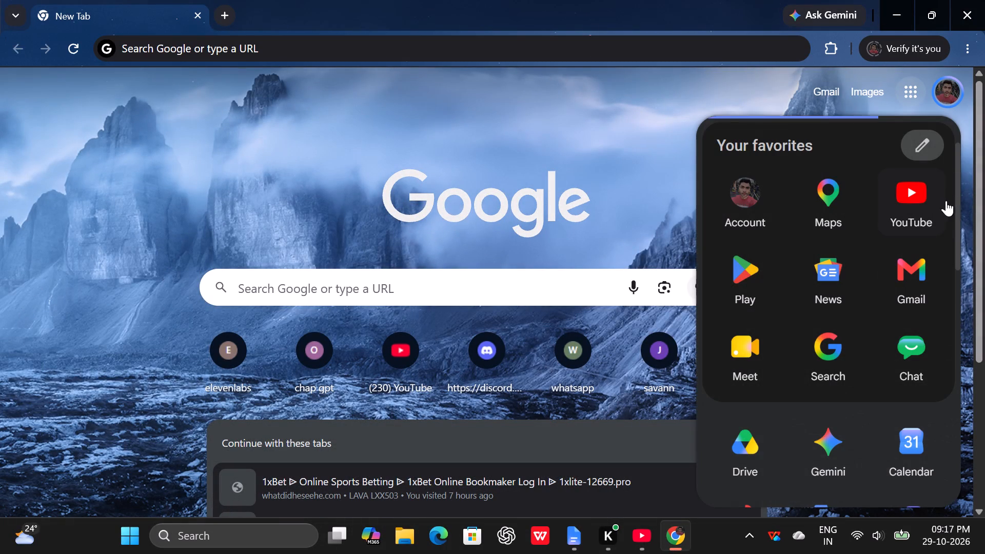
pyautogui.moveTo(956, 204); pyautogui.dragTo(961, 341)
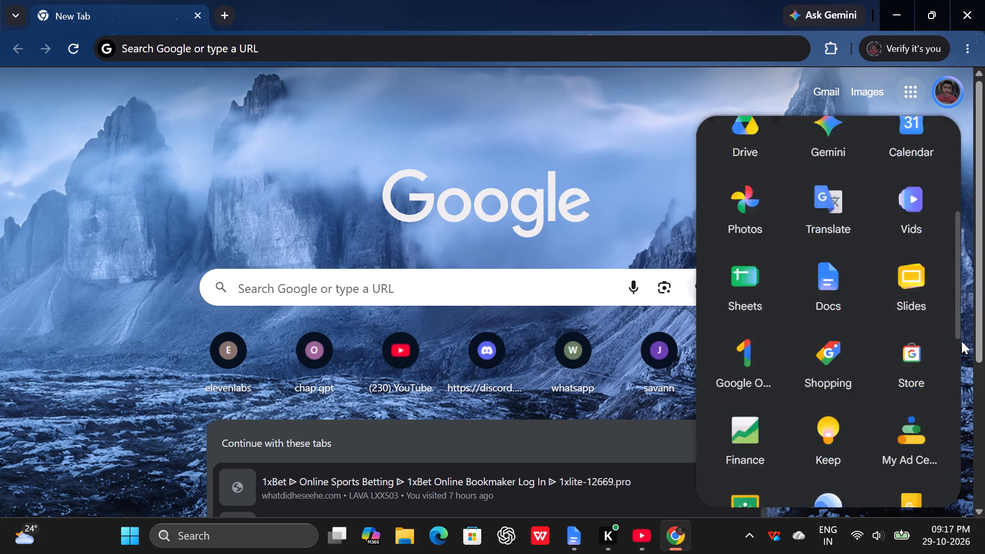
pyautogui.moveTo(961, 341); pyautogui.dragTo(976, 240)
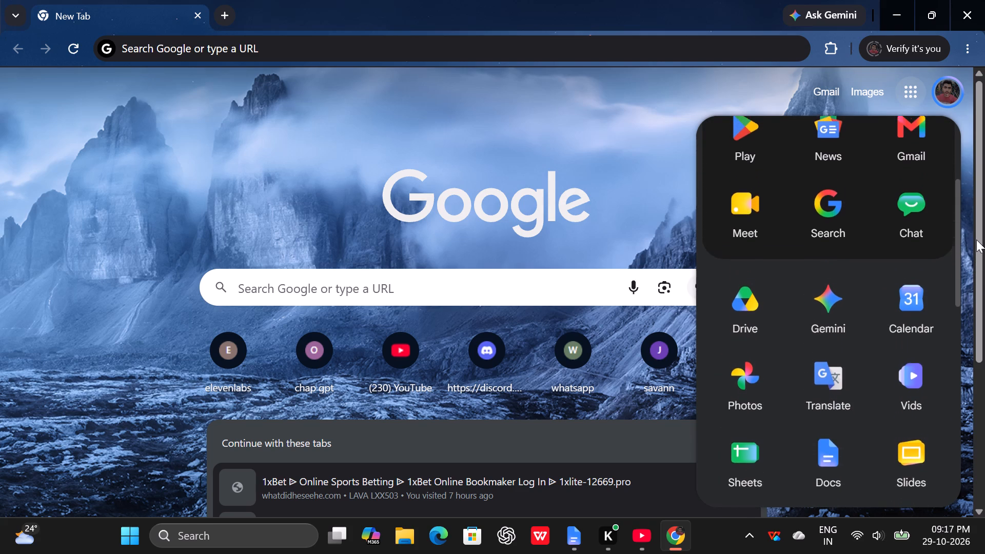
pyautogui.moveTo(976, 240); pyautogui.dragTo(982, 278)
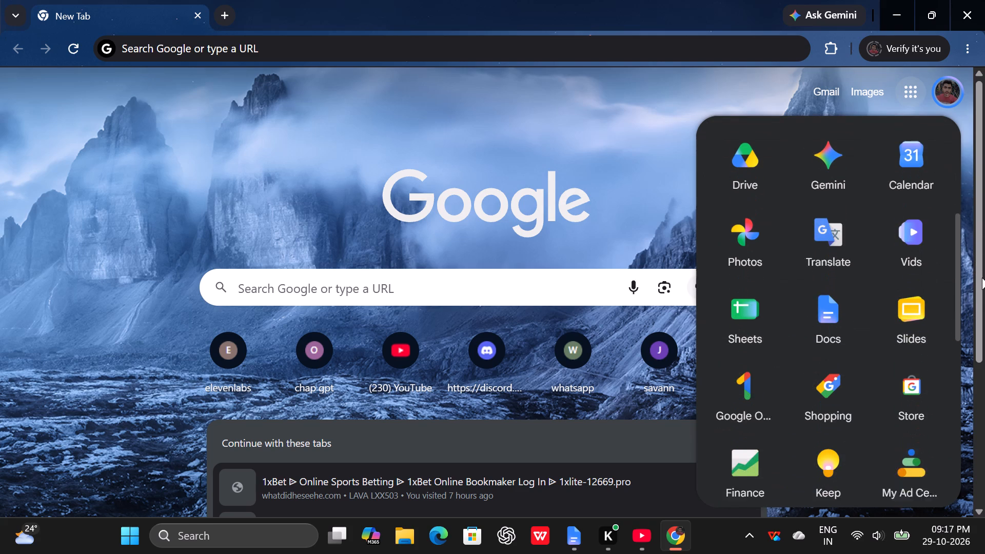
pyautogui.moveTo(982, 278); pyautogui.dragTo(982, 282)
pyautogui.click(740, 290)
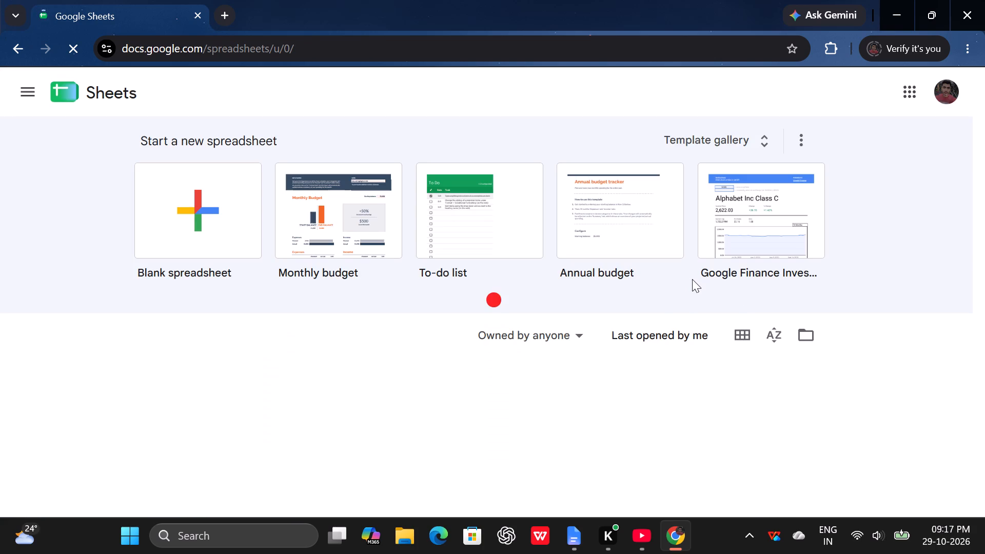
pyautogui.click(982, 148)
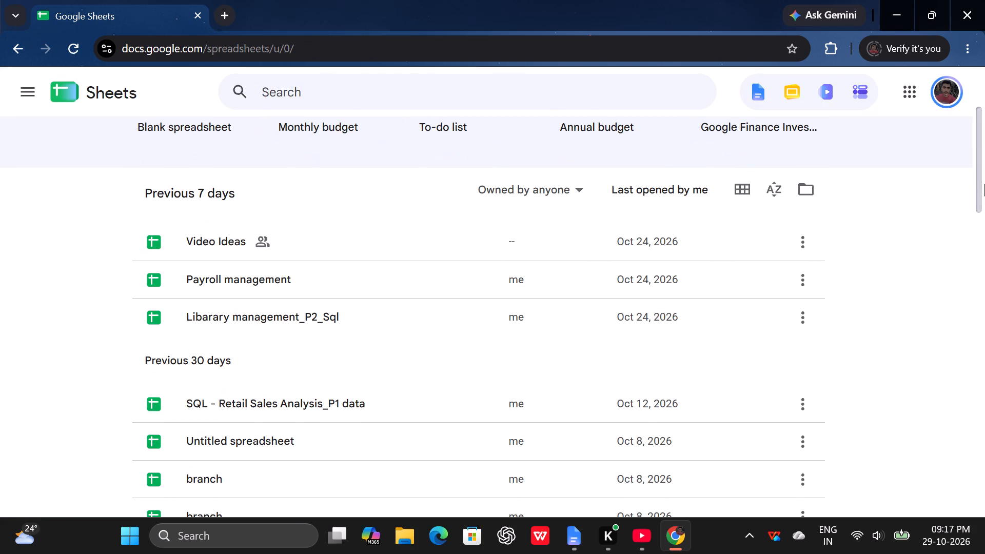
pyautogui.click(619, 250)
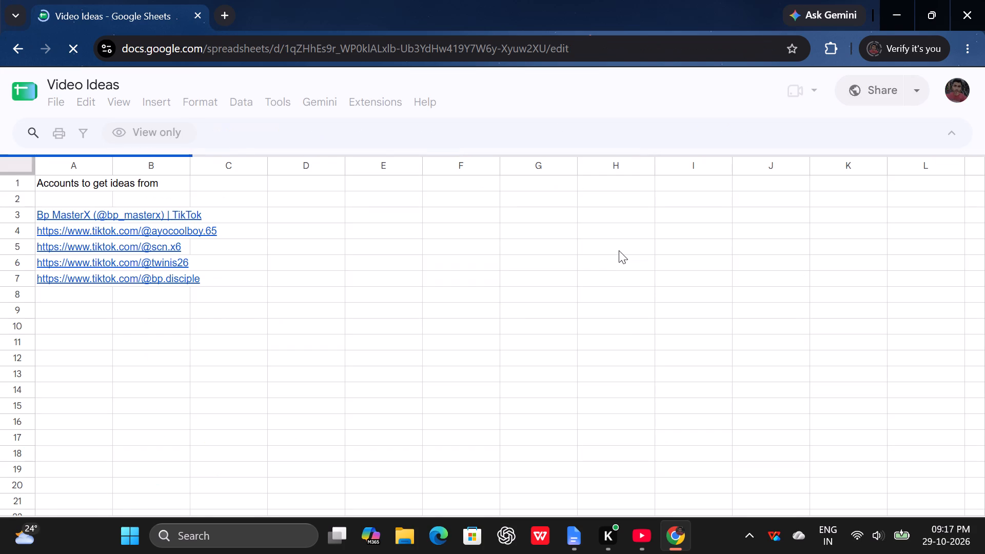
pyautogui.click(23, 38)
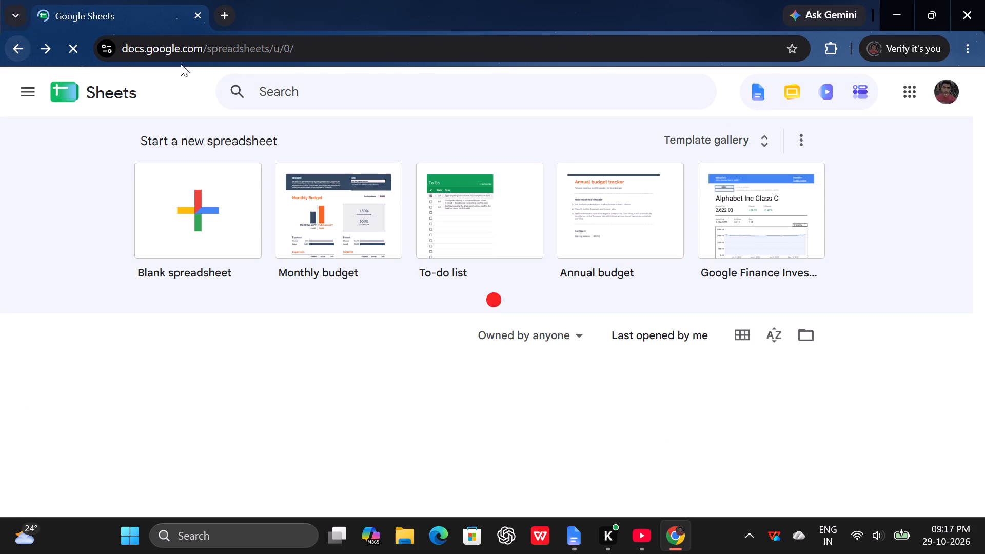
# Open the Payroll management spreadsheet and show Sheet2 with the employee attendance table.
pyautogui.moveTo(983, 115); pyautogui.dragTo(984, 136)
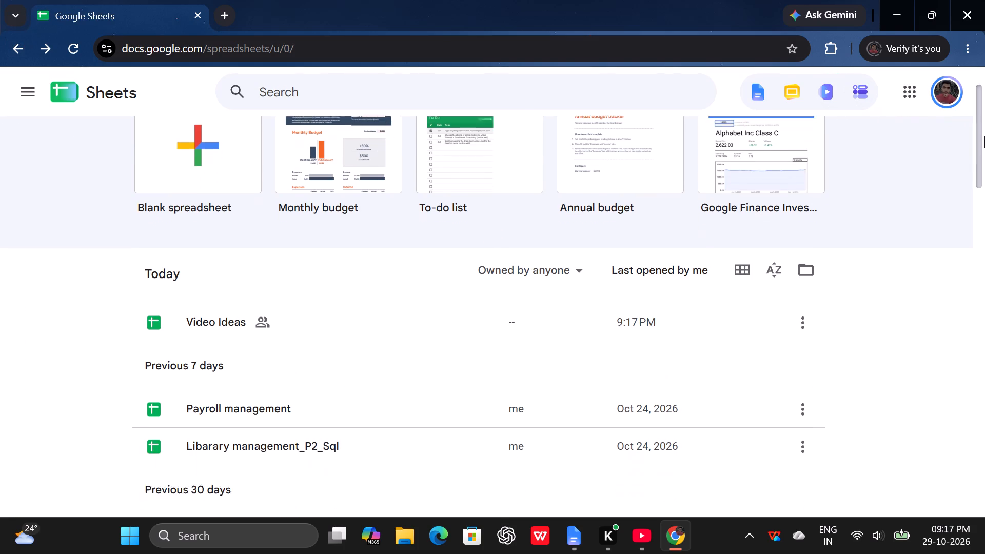
pyautogui.moveTo(984, 136); pyautogui.dragTo(984, 164)
pyautogui.click(508, 263)
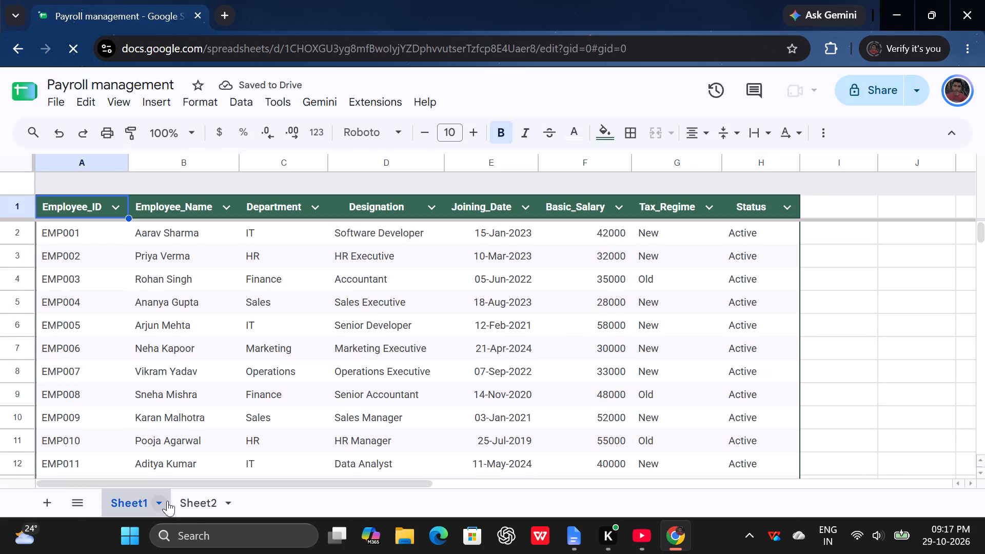
pyautogui.click(213, 504)
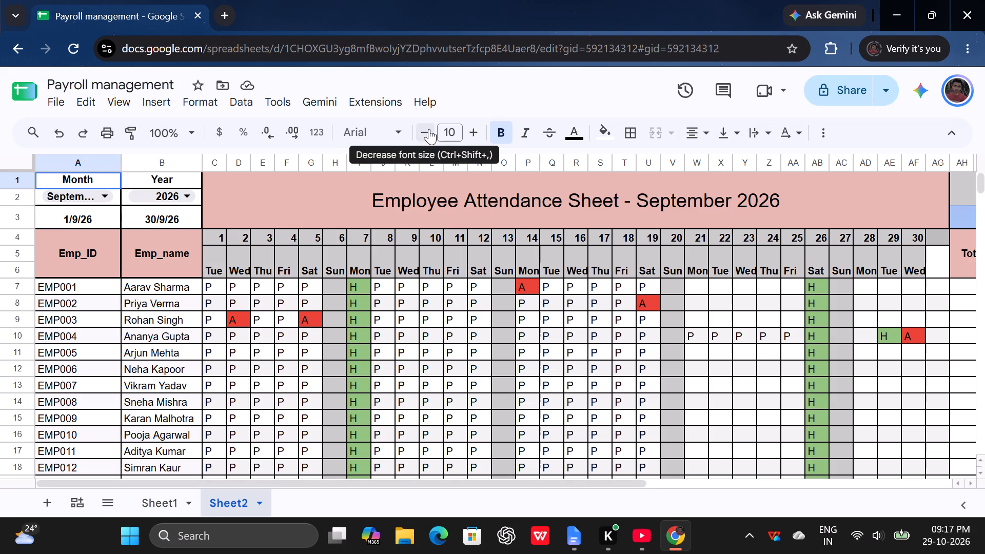
# Set the attendance sheet's zoom level to 75%.
pyautogui.click(178, 138)
pyautogui.click(169, 214)
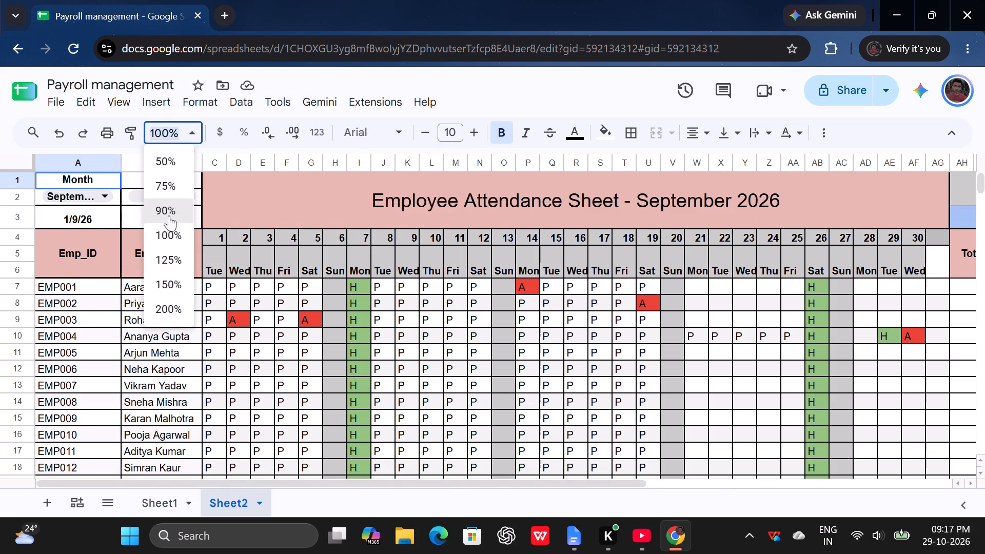
pyautogui.click(175, 127)
pyautogui.click(165, 183)
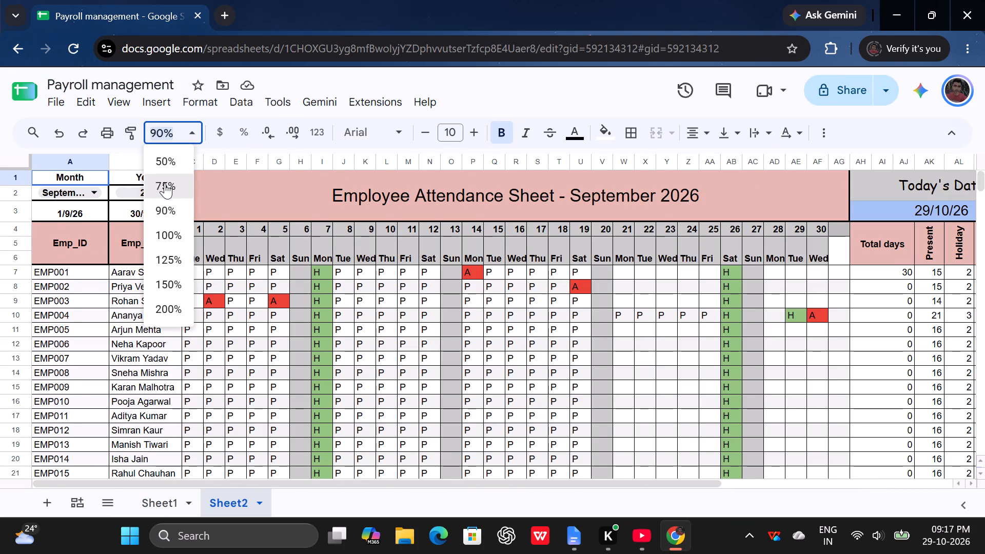
pyautogui.click(174, 132)
pyautogui.click(172, 163)
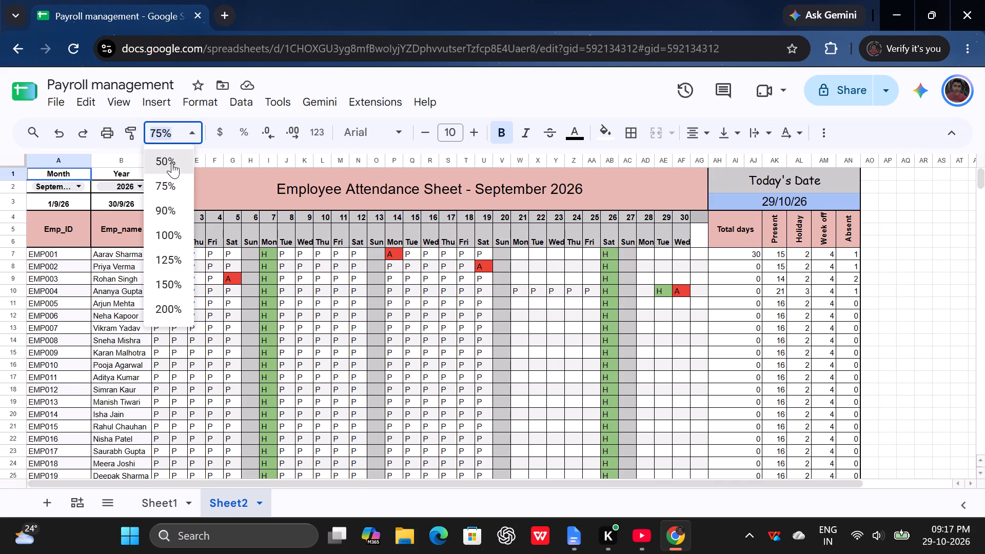
pyautogui.click(179, 130)
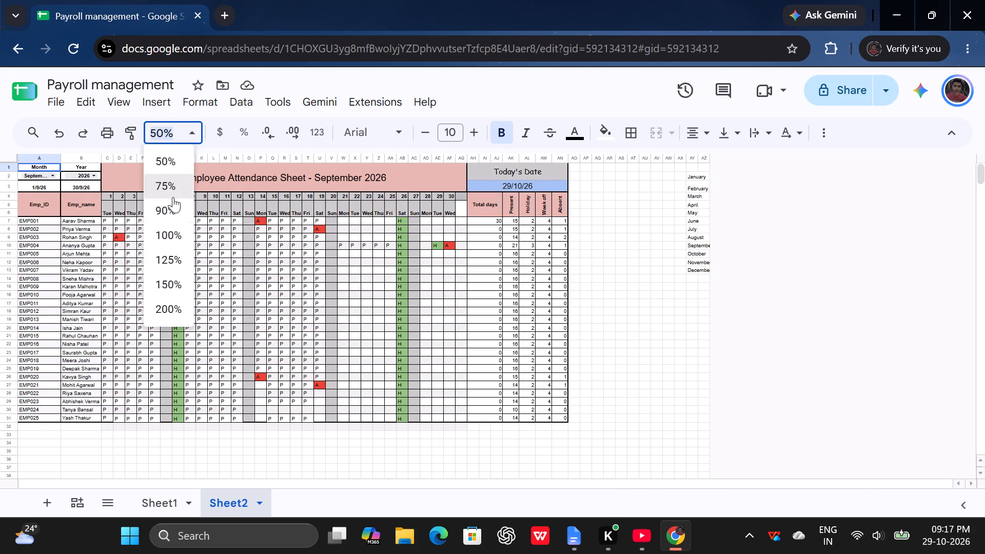
pyautogui.click(173, 184)
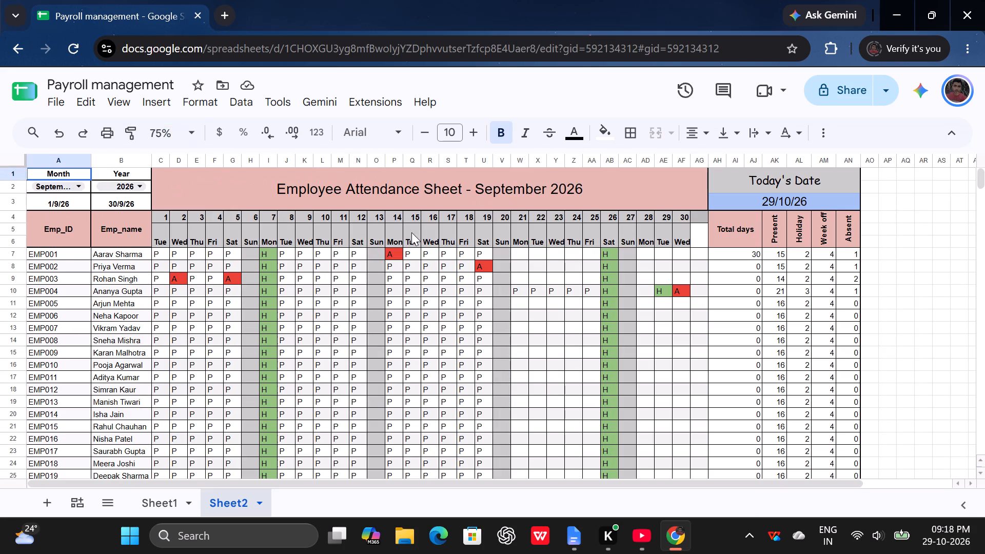
# Look through the September 2026 attendance table from the first to the last employee row for unfilled days.
pyautogui.moveTo(978, 183); pyautogui.dragTo(984, 187)
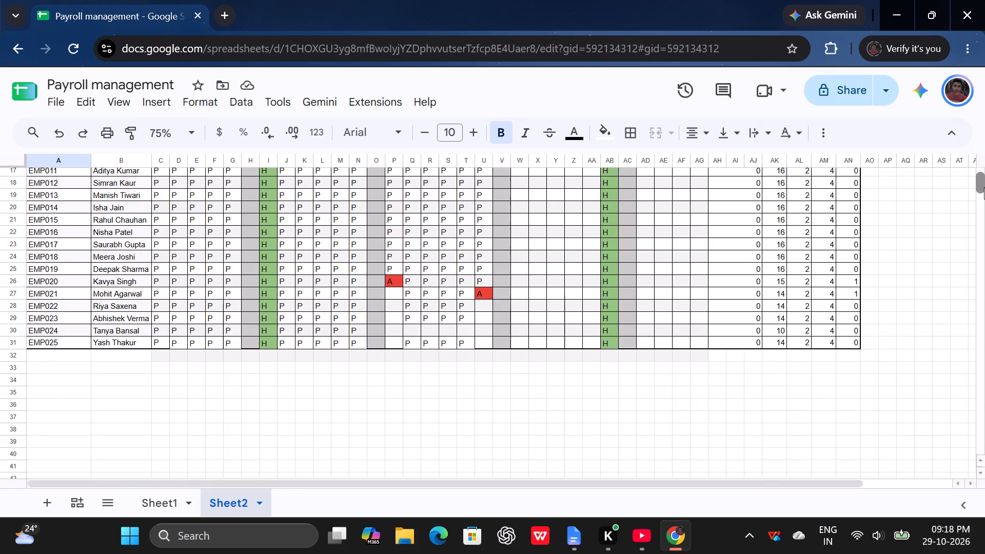
pyautogui.moveTo(984, 187); pyautogui.dragTo(982, 183)
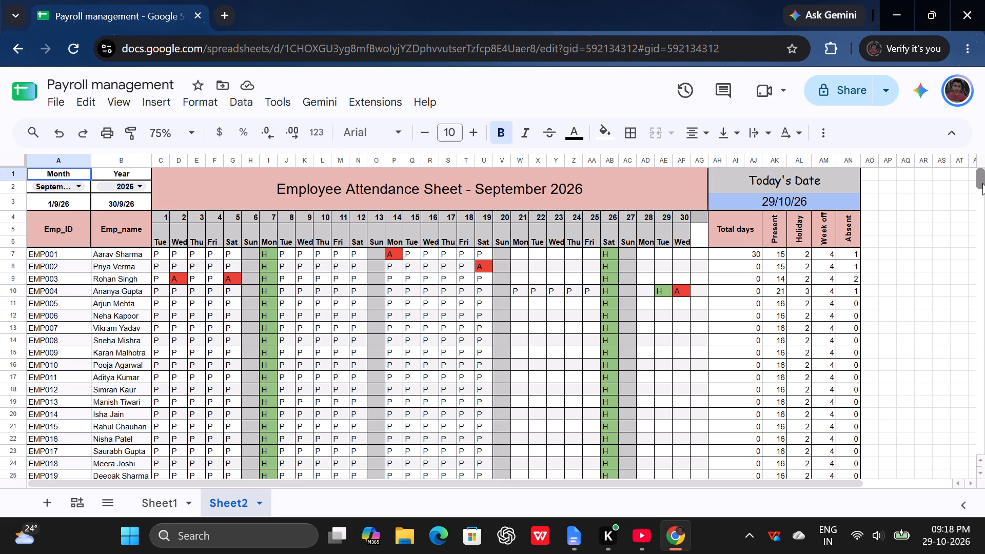
pyautogui.moveTo(982, 183); pyautogui.dragTo(981, 180)
pyautogui.moveTo(981, 180); pyautogui.dragTo(977, 179)
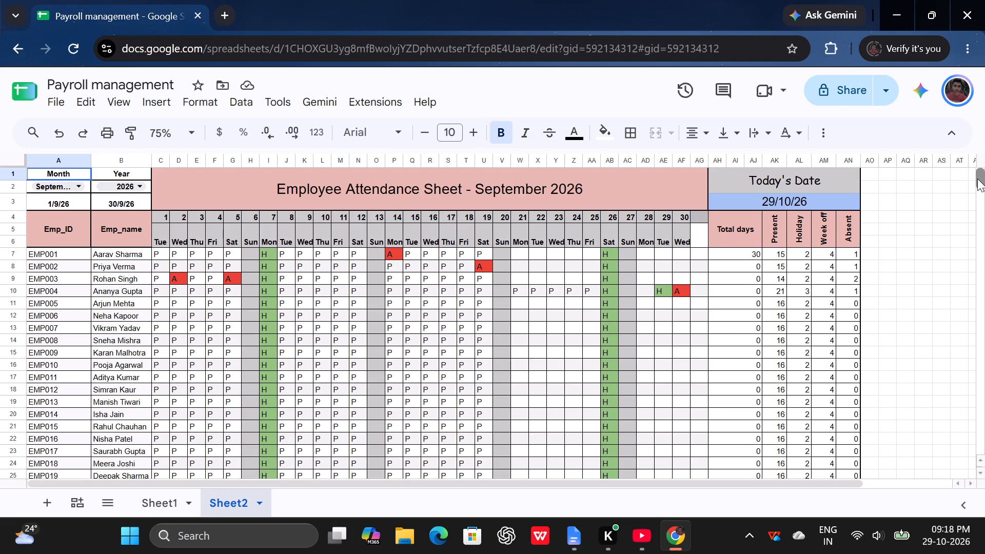
pyautogui.moveTo(977, 179); pyautogui.dragTo(977, 186)
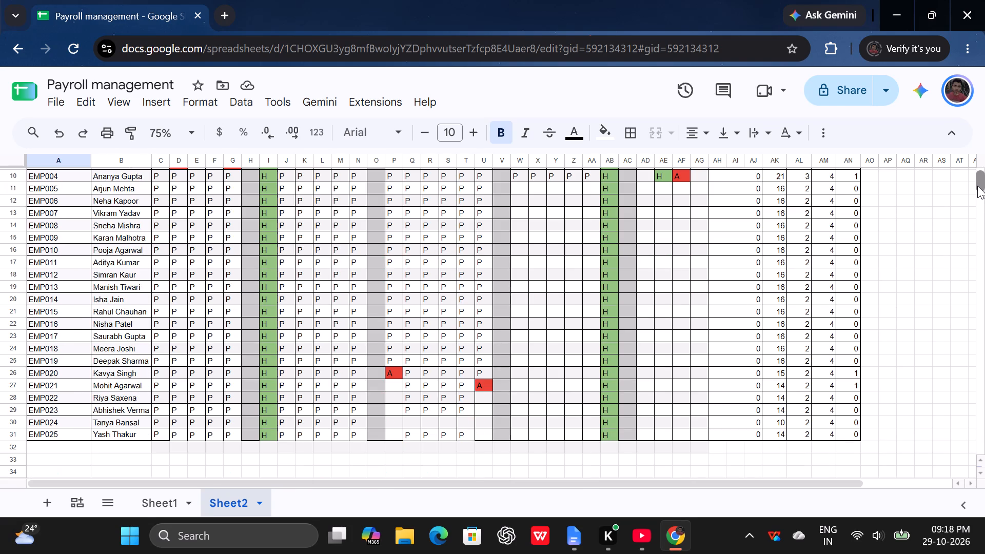
pyautogui.moveTo(977, 186); pyautogui.dragTo(977, 179)
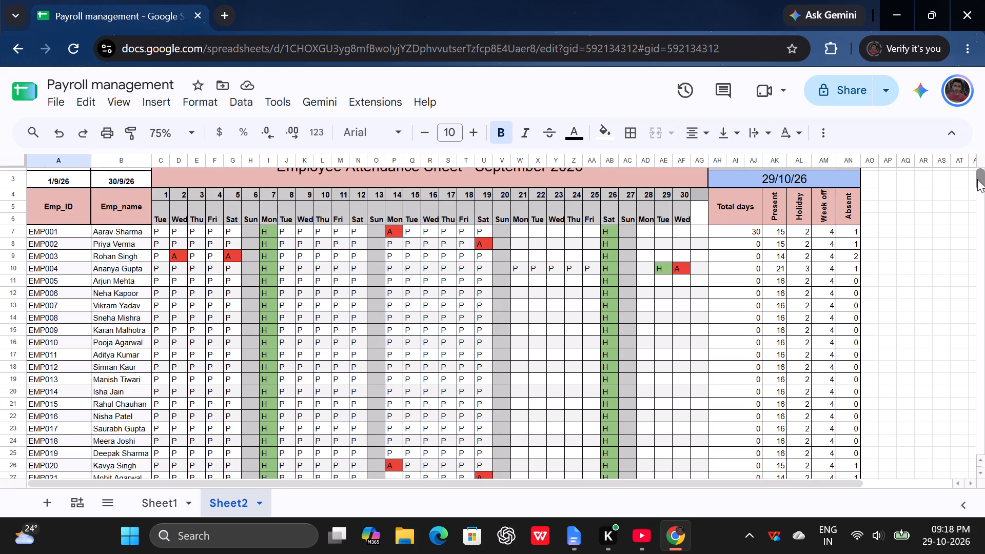
pyautogui.moveTo(977, 179); pyautogui.dragTo(980, 183)
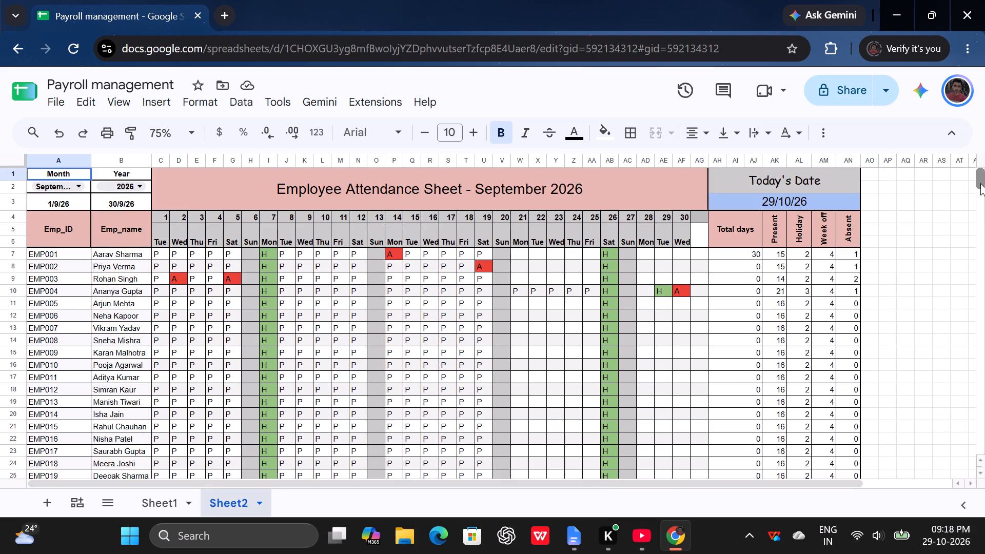
# Mark employee EMP021 absent with A on the 14th in the attendance table.
pyautogui.moveTo(980, 183); pyautogui.dragTo(983, 187)
pyautogui.click(392, 336)
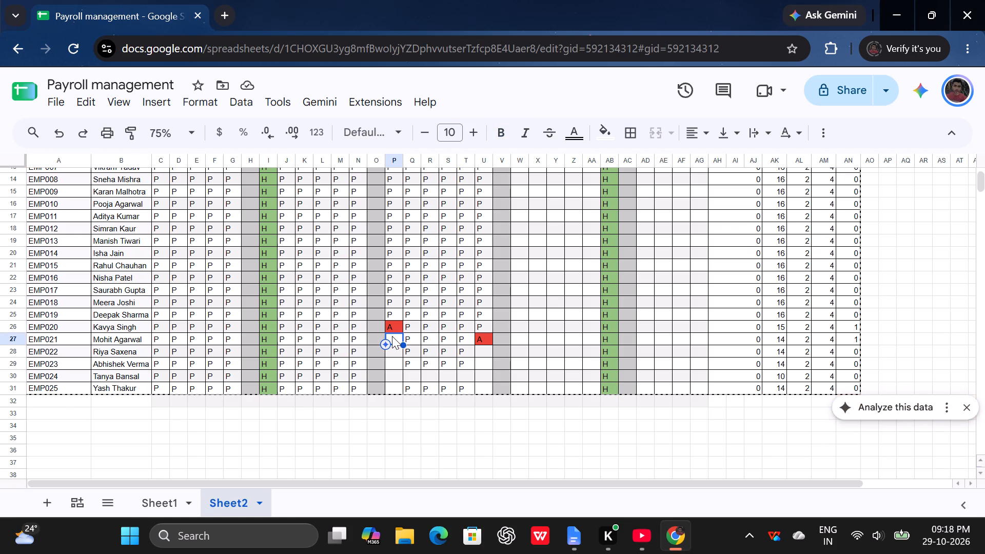
pyautogui.hotkey('shift', 'a')
pyautogui.press('Return')
# Mark employee EMP022 present with P on the 14th and the 19th.
pyautogui.press('p')
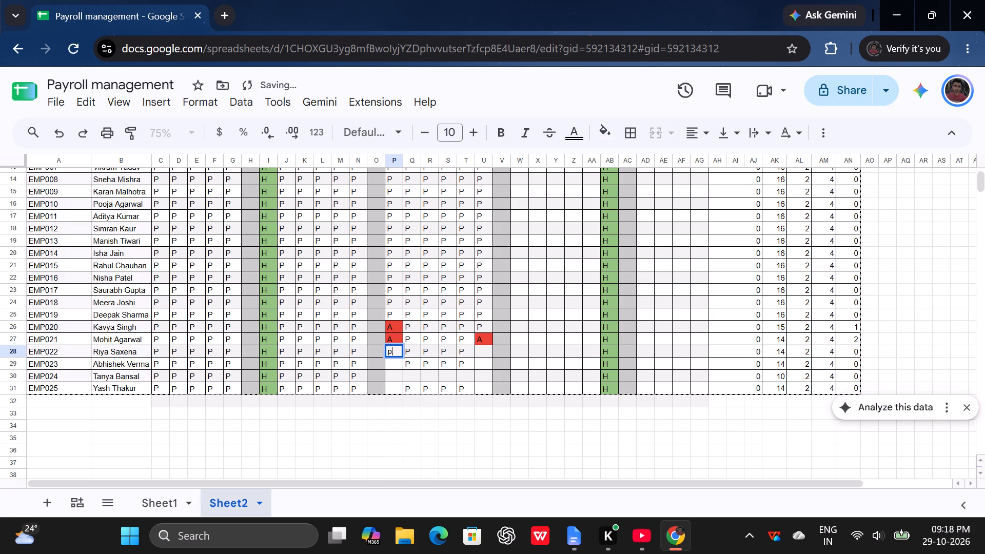
pyautogui.press('Return')
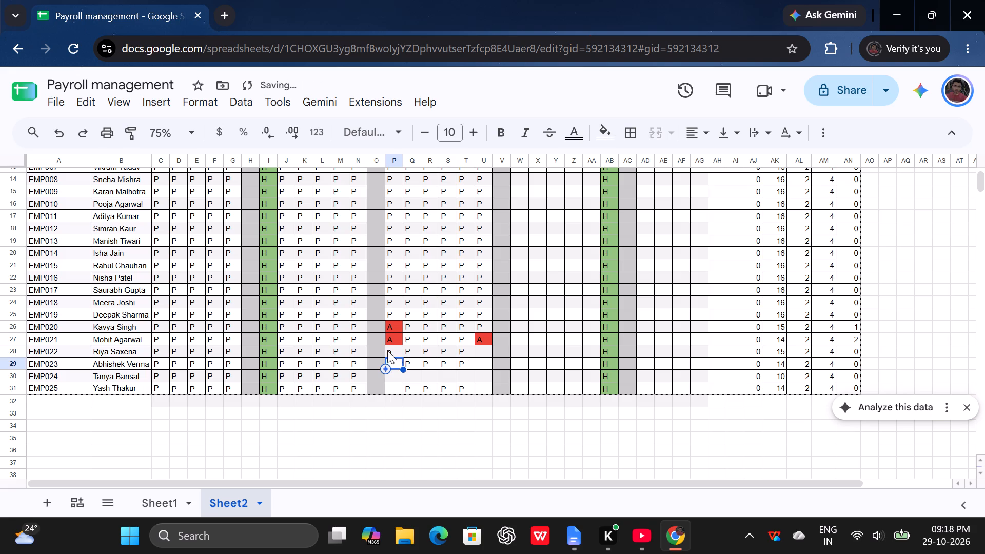
pyautogui.doubleClick(396, 349)
pyautogui.press('BackSpace')
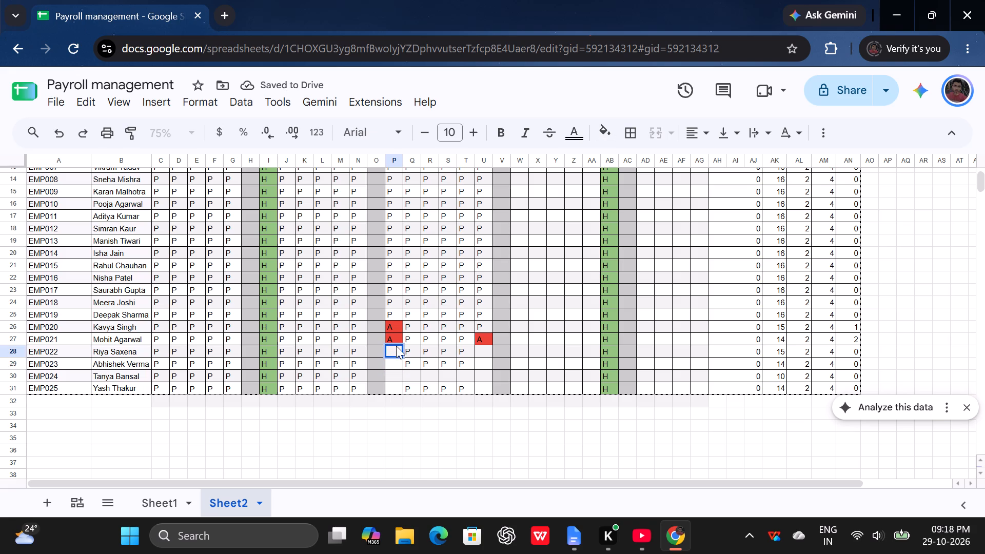
pyautogui.press('p')
pyautogui.press('Return')
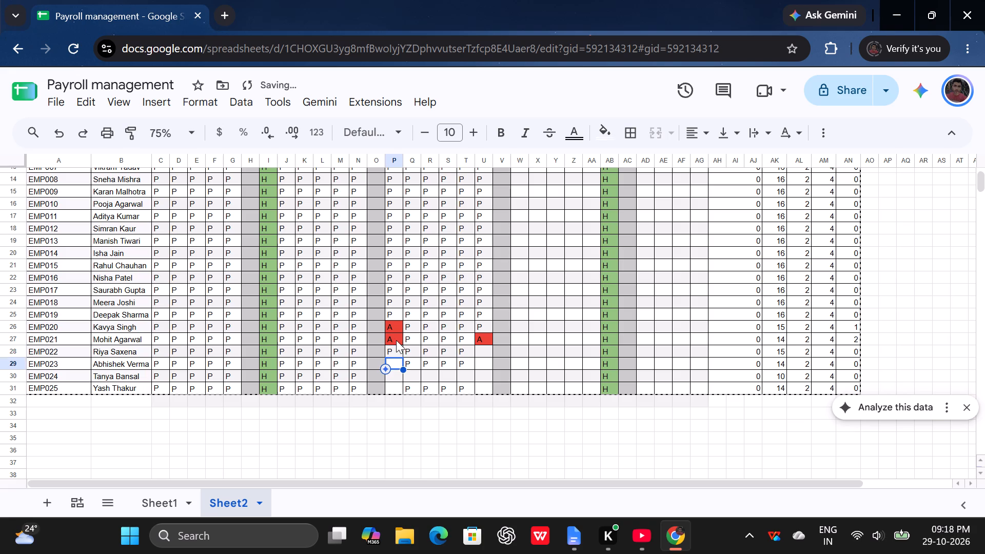
pyautogui.click(479, 351)
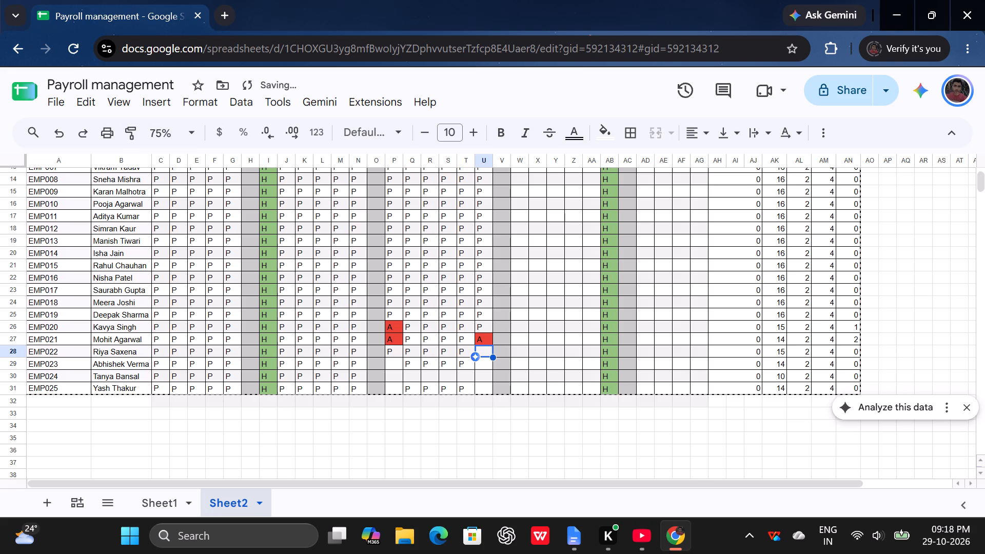
pyautogui.press('p')
pyautogui.press('Return')
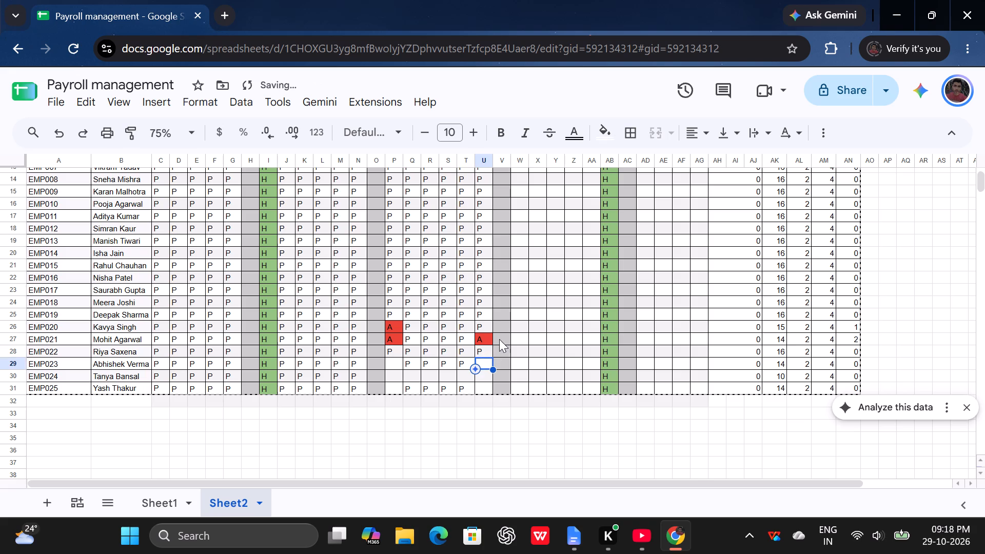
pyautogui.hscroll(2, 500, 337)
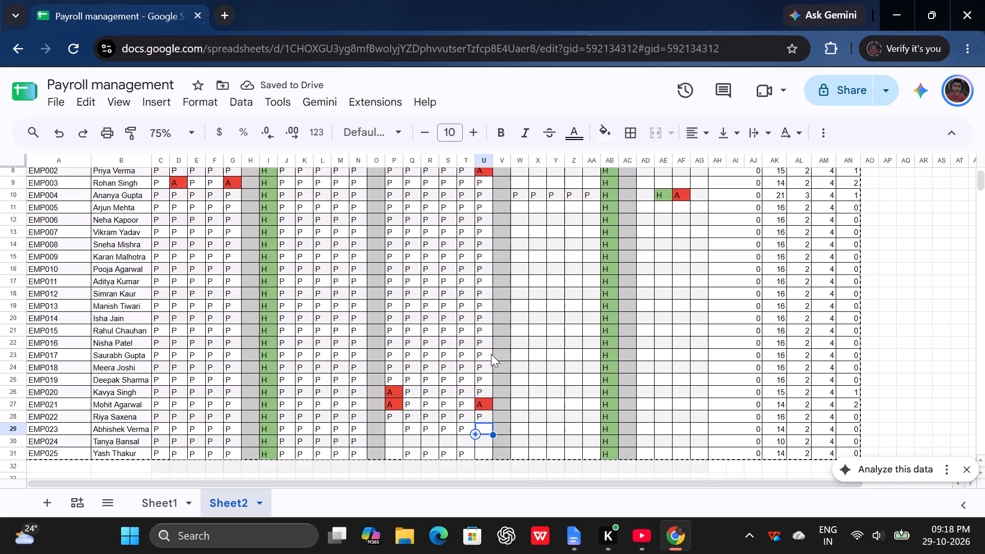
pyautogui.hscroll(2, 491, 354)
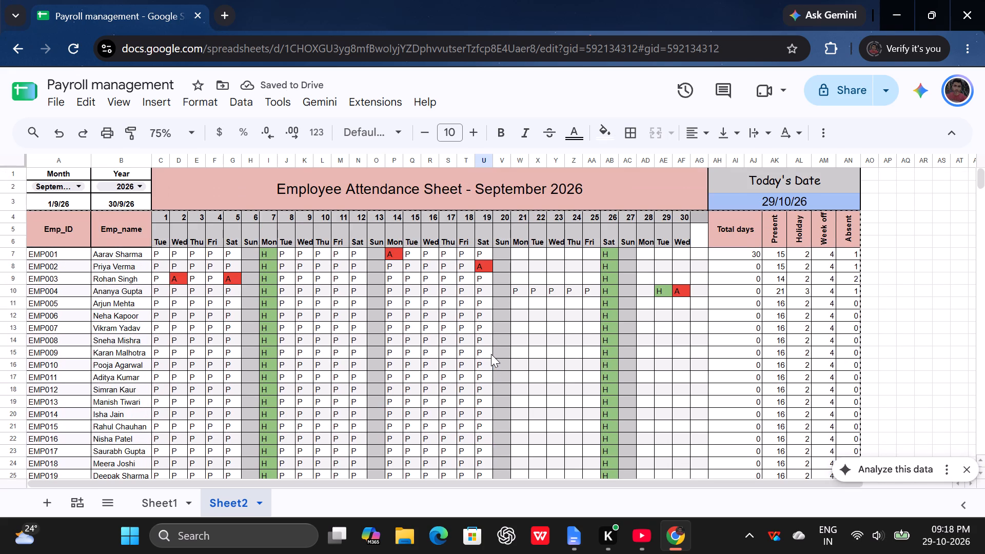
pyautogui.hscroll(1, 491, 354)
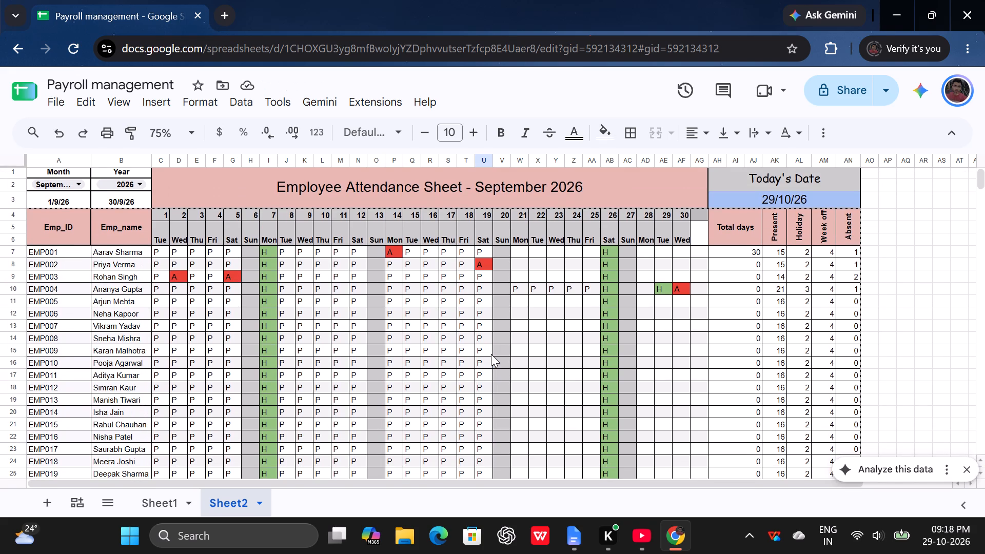
# Mark employee EMP023 present with P on the 19th and the 14th in the attendance table.
pyautogui.hscroll(3, 491, 354)
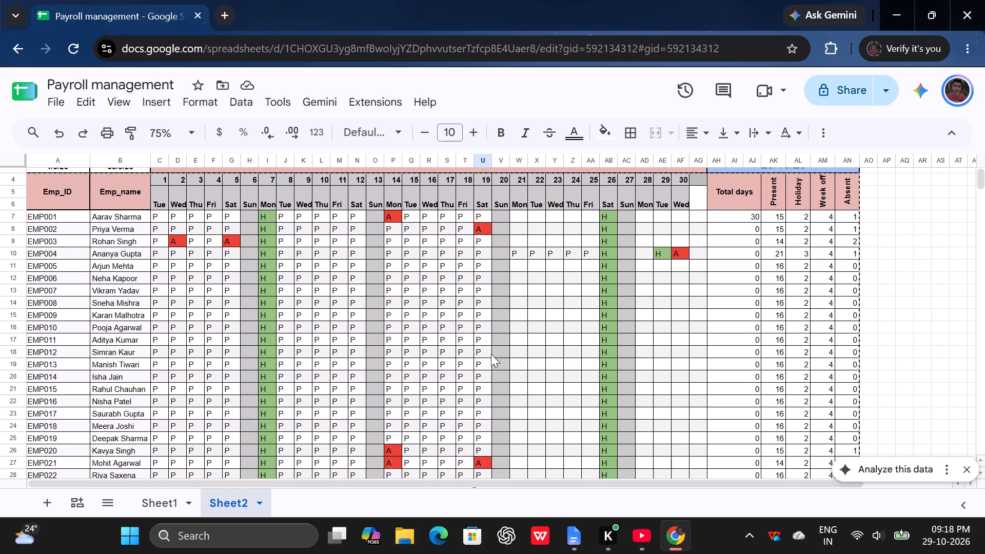
pyautogui.hscroll(1, 491, 354)
pyautogui.scroll(-1, 491, 354)
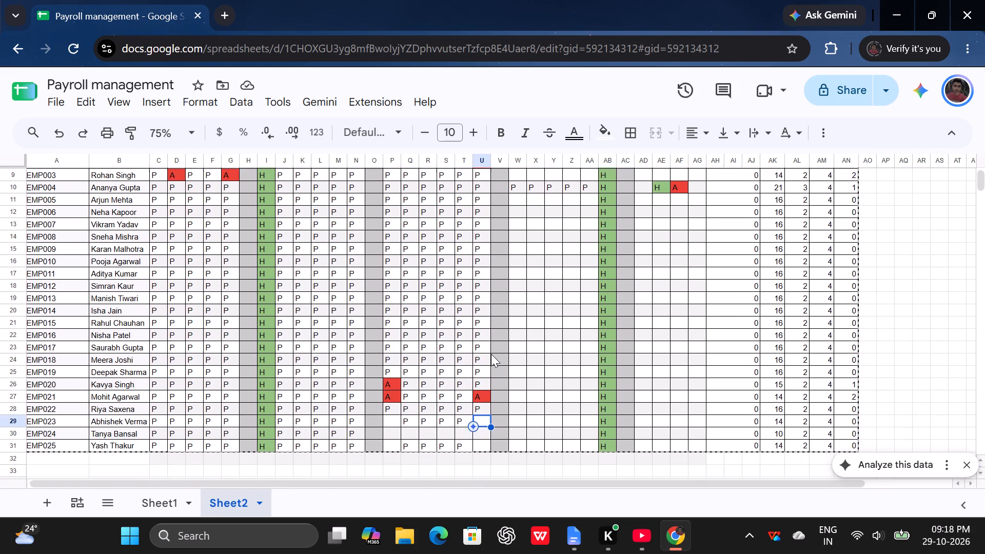
pyautogui.scroll(-1, 491, 354)
pyautogui.scroll(-1, 490, 399)
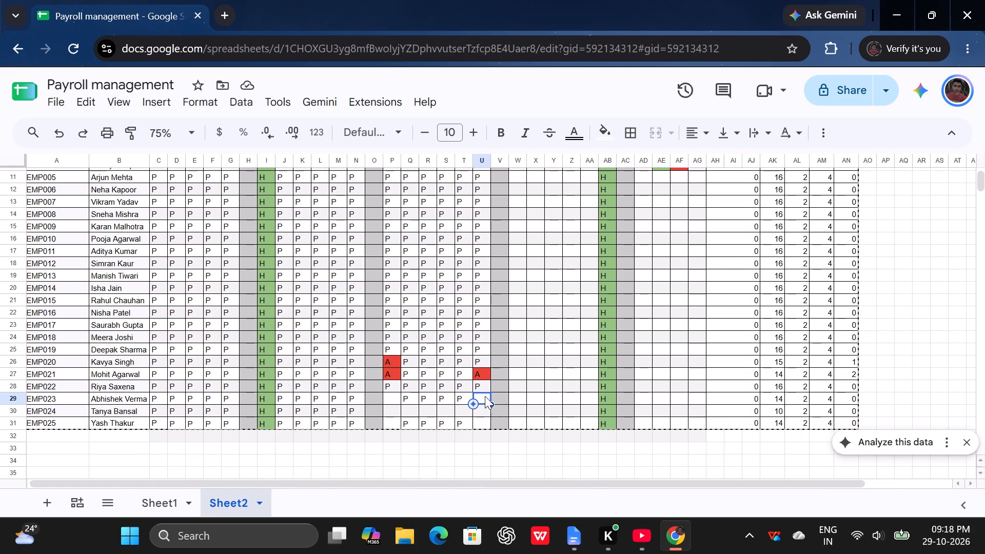
pyautogui.scroll(-1, 485, 396)
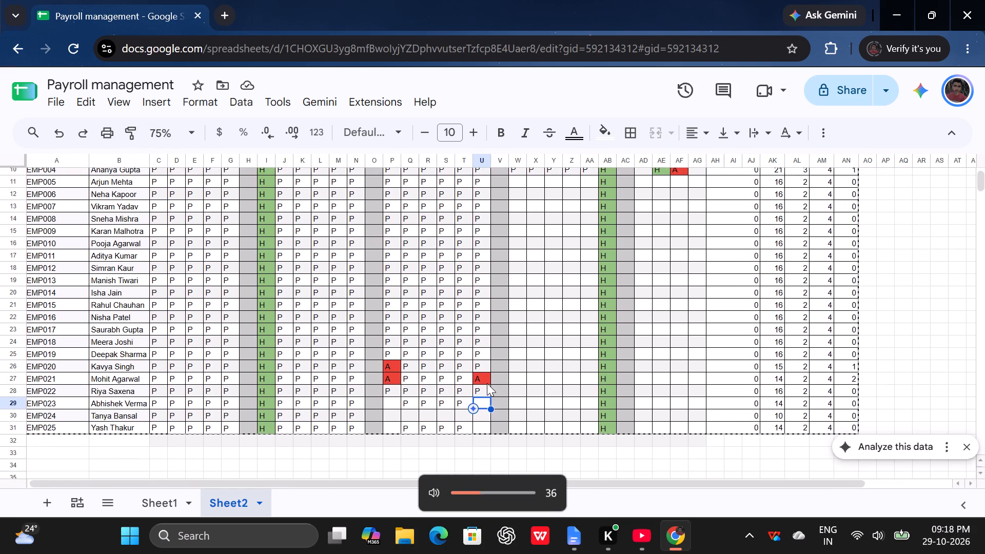
pyautogui.scroll(-1, 487, 383)
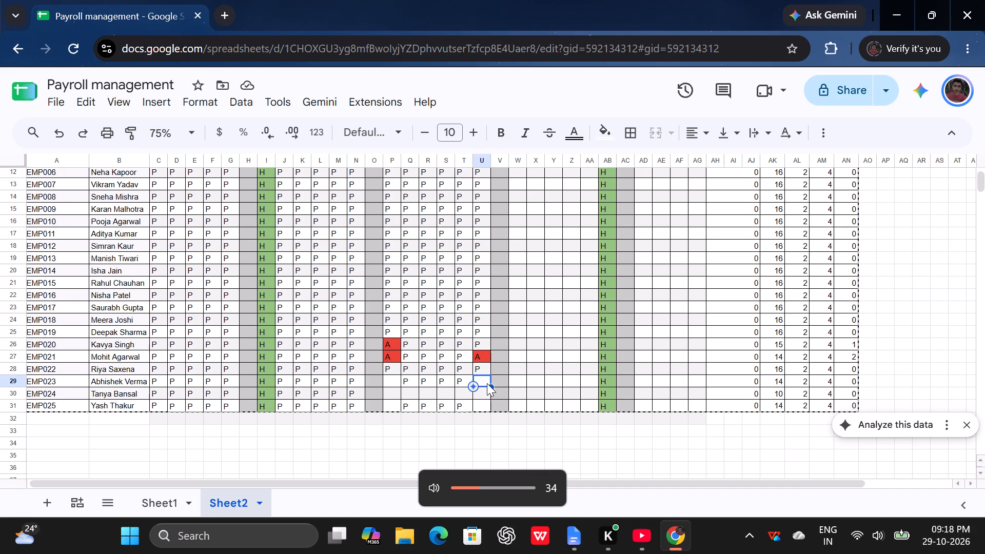
pyautogui.scroll(-1, 487, 383)
pyautogui.doubleClick(483, 383)
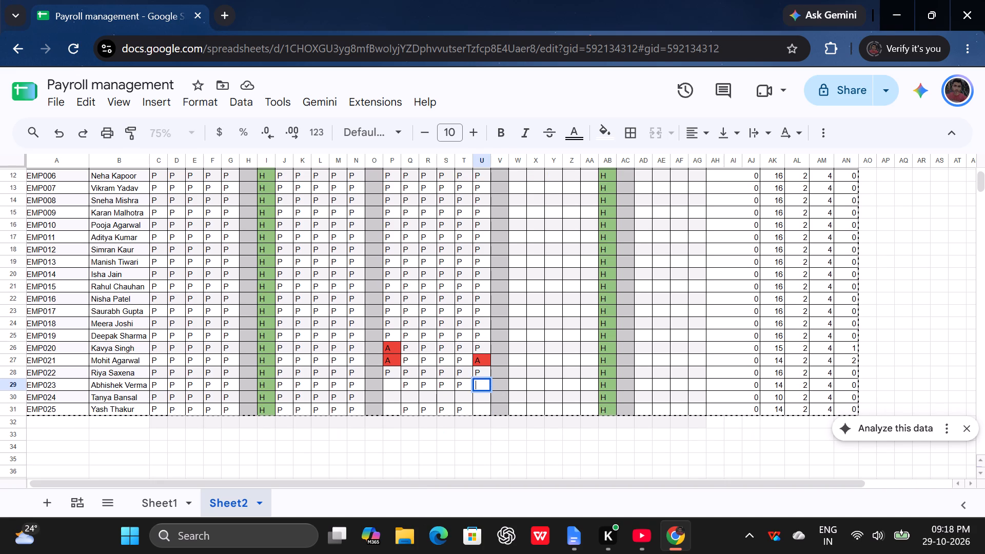
pyautogui.press('p')
pyautogui.press('Return')
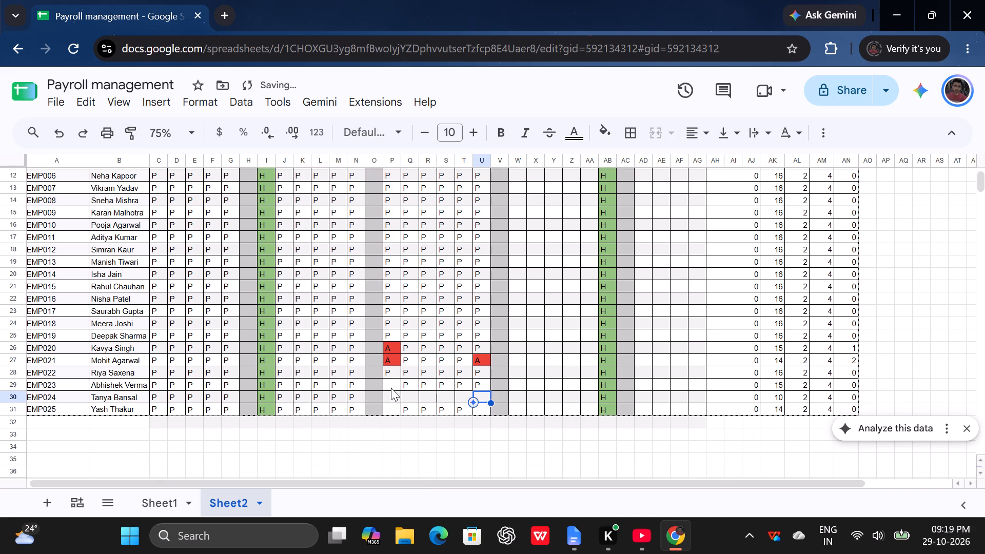
pyautogui.doubleClick(391, 388)
pyautogui.press('p')
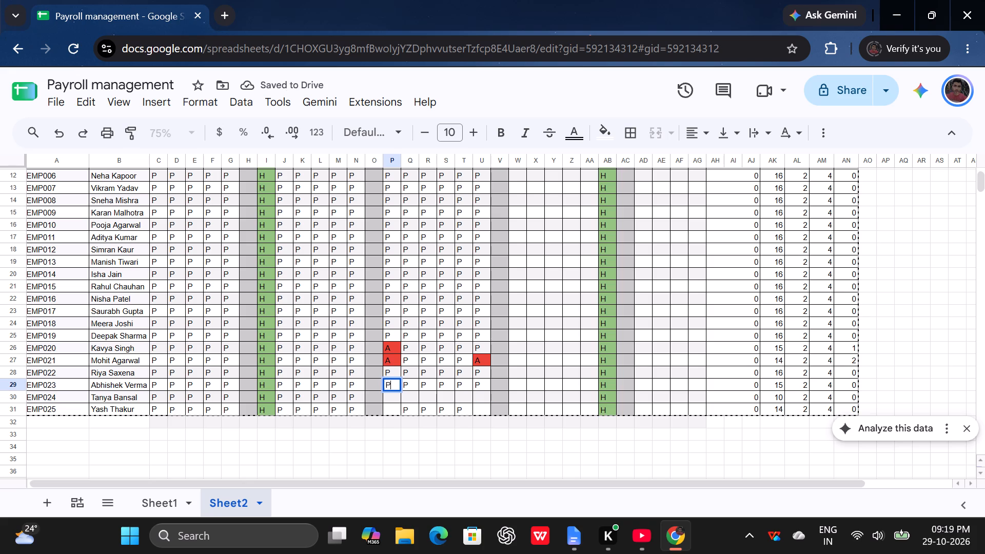
pyautogui.press('Return')
# Copy EMP023's P entries down so EMP024 is present on the 14th to 19th and EMP025 on the 14th and 19th.
pyautogui.click(390, 385)
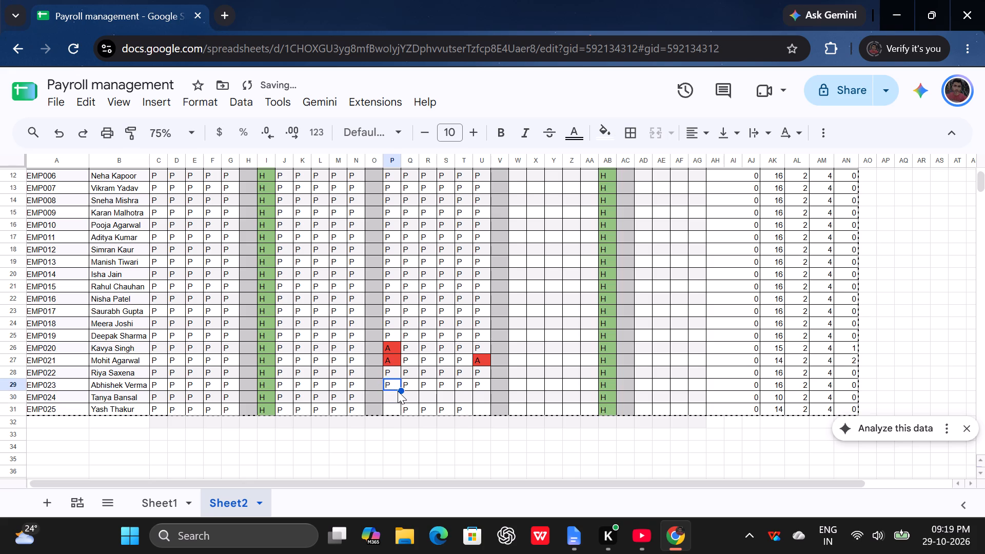
pyautogui.moveTo(399, 390); pyautogui.dragTo(400, 410)
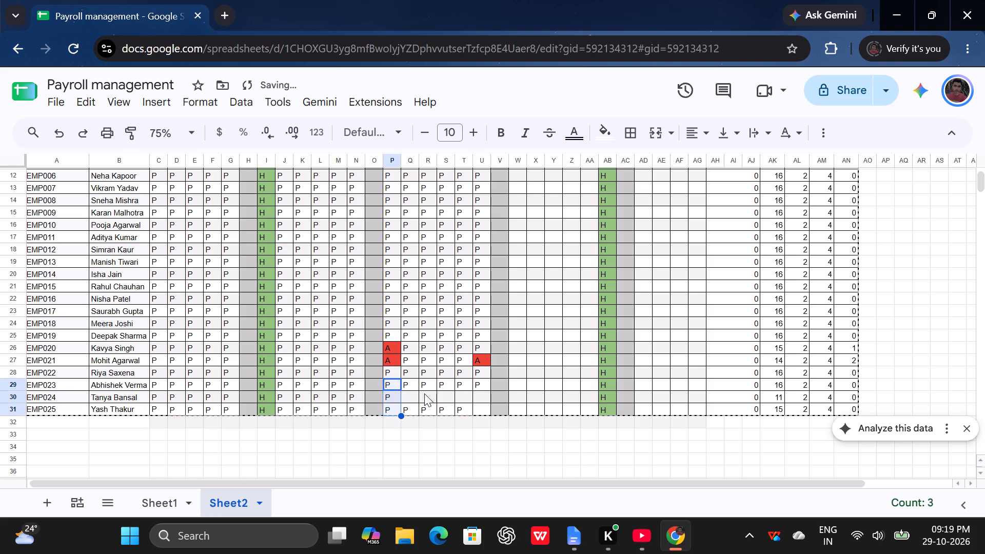
pyautogui.click(410, 385)
pyautogui.moveTo(418, 389); pyautogui.dragTo(418, 403)
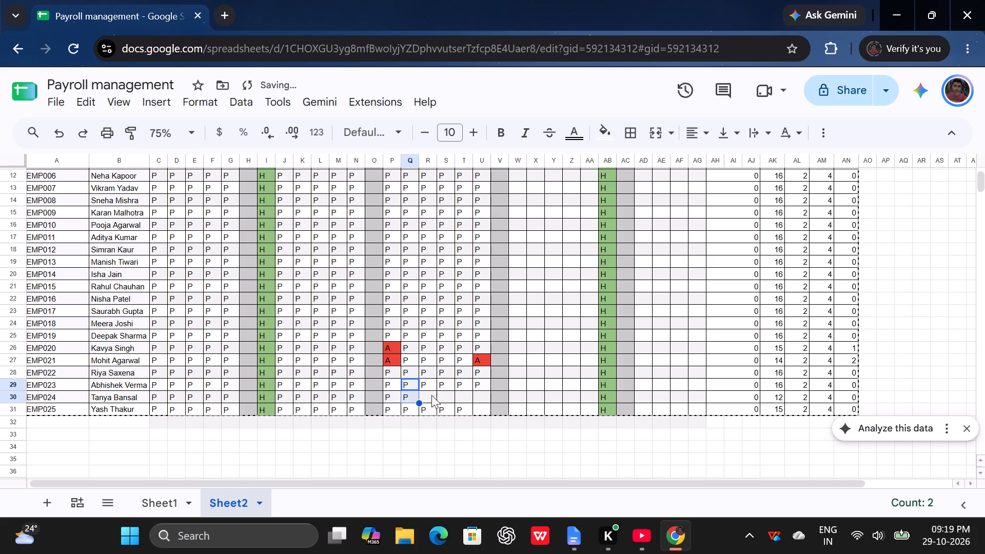
pyautogui.click(435, 388)
pyautogui.moveTo(436, 390); pyautogui.dragTo(437, 406)
pyautogui.click(447, 384)
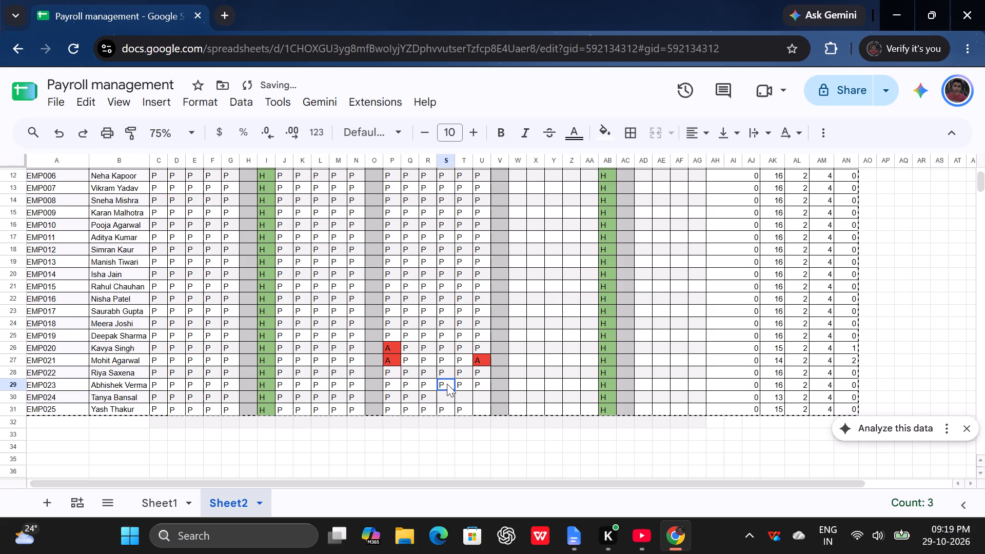
pyautogui.moveTo(454, 388); pyautogui.dragTo(456, 401)
pyautogui.click(464, 389)
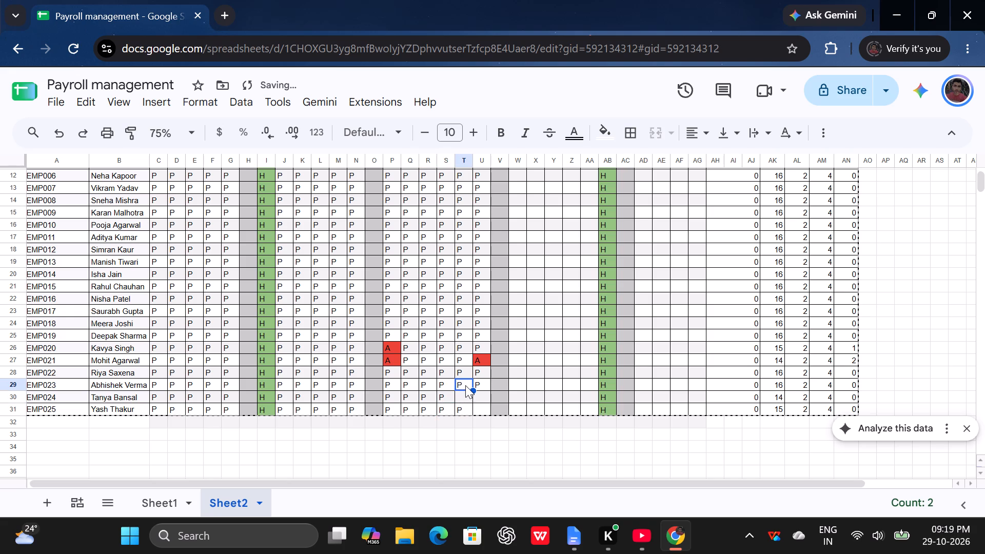
pyautogui.moveTo(472, 388); pyautogui.dragTo(472, 401)
pyautogui.click(483, 388)
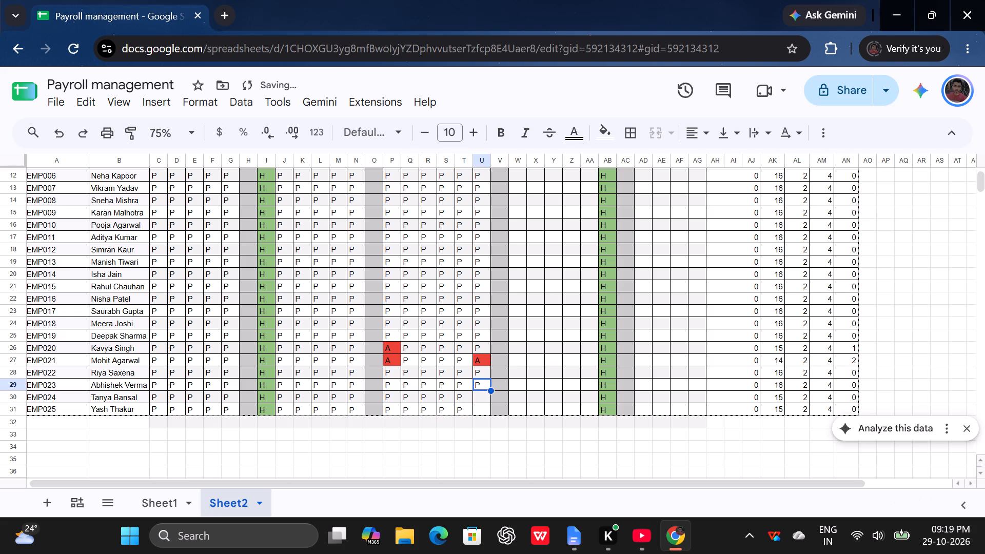
pyautogui.moveTo(491, 390); pyautogui.dragTo(493, 407)
# Review the September attendance table and its summary columns, including the Total days, Present and Holiday headings.
pyautogui.hscroll(4, 536, 378)
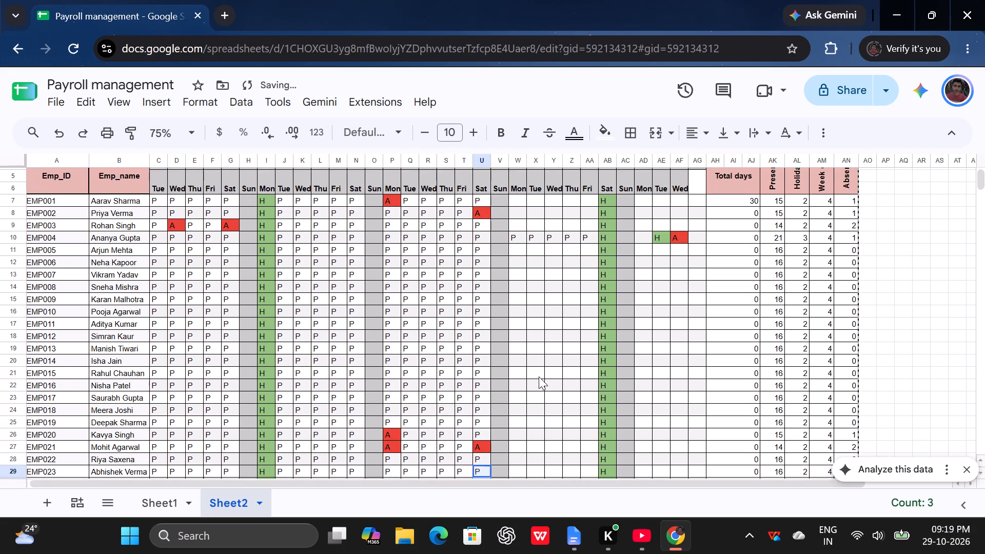
pyautogui.scroll(2, 539, 377)
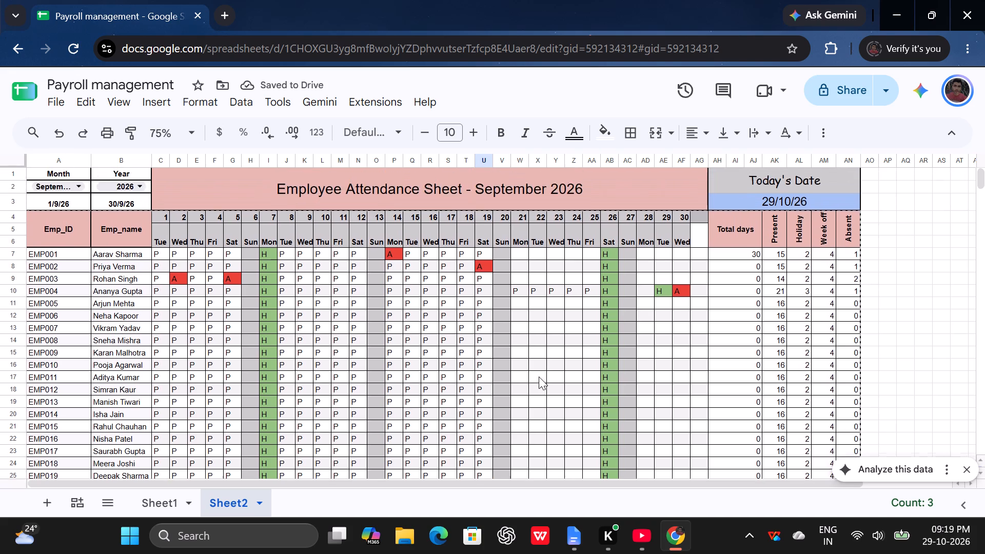
pyautogui.scroll(1, 539, 377)
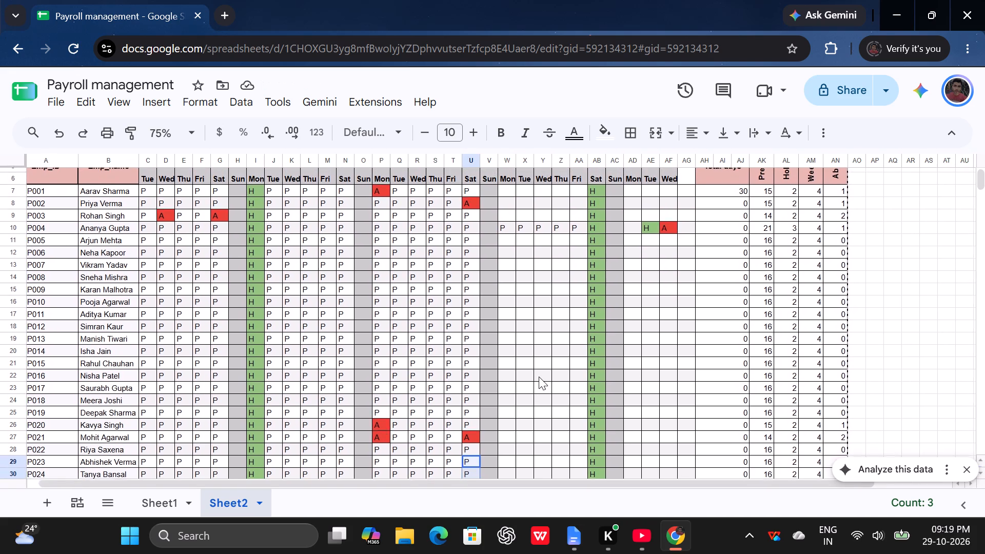
pyautogui.scroll(1, 539, 377)
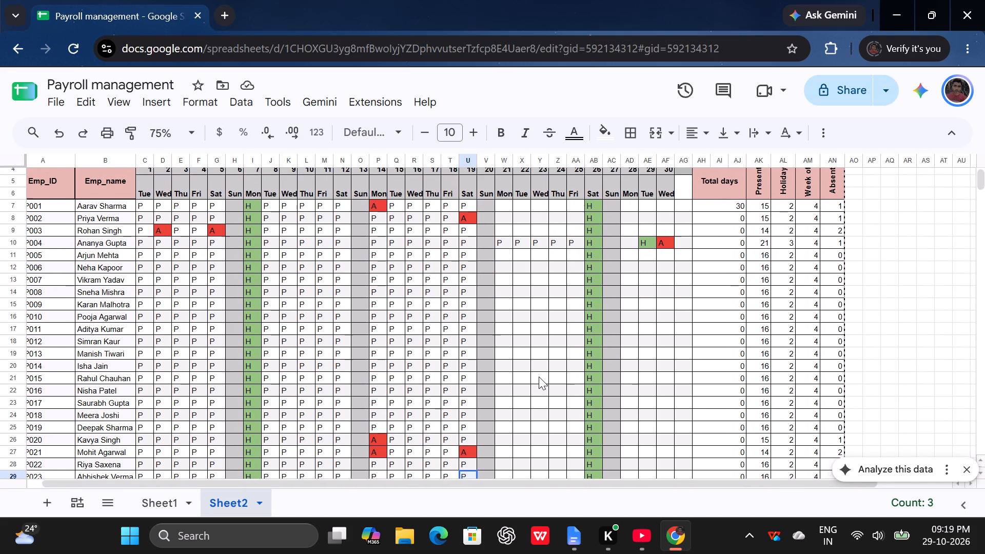
pyautogui.scroll(2, 539, 377)
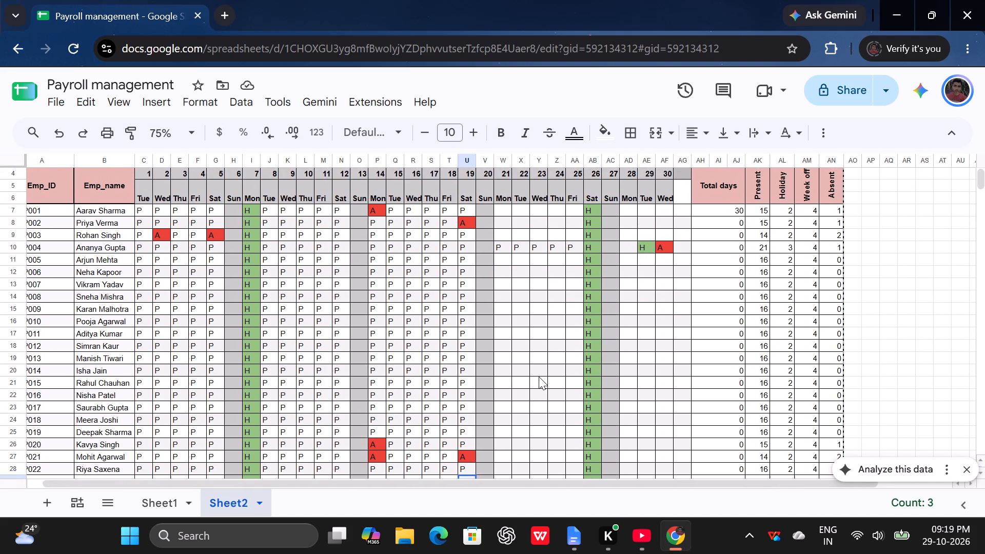
pyautogui.scroll(2, 539, 377)
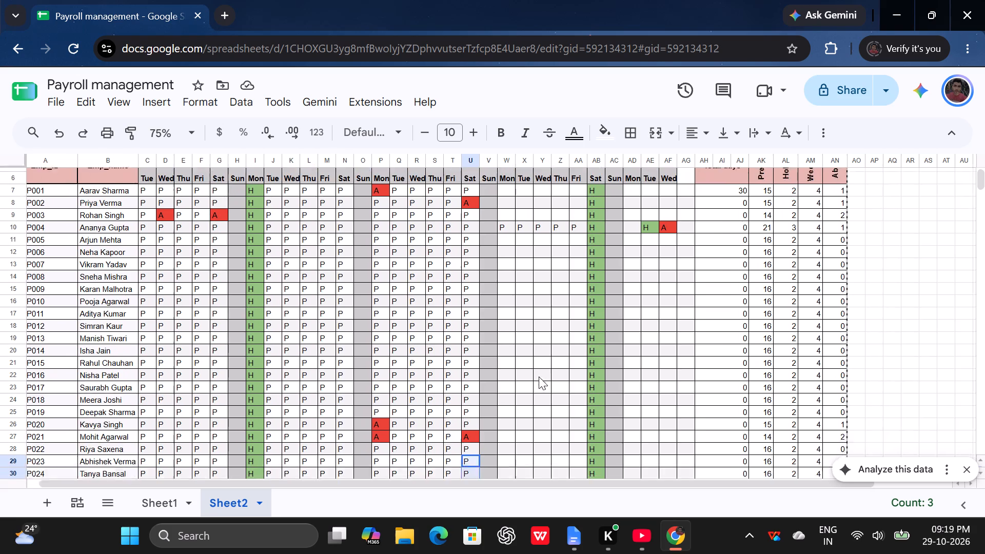
pyautogui.scroll(2, 539, 377)
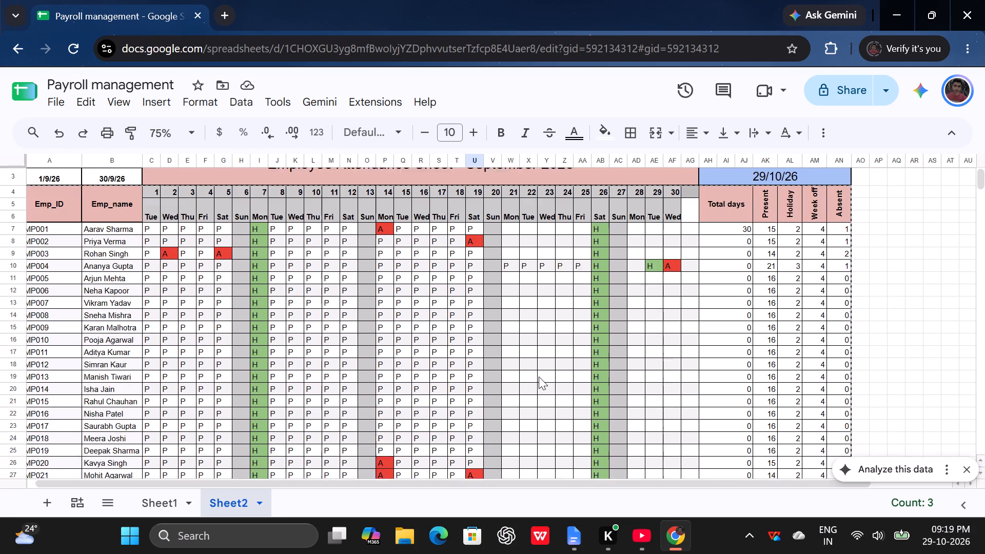
pyautogui.scroll(2, 539, 377)
pyautogui.hscroll(-1, 539, 377)
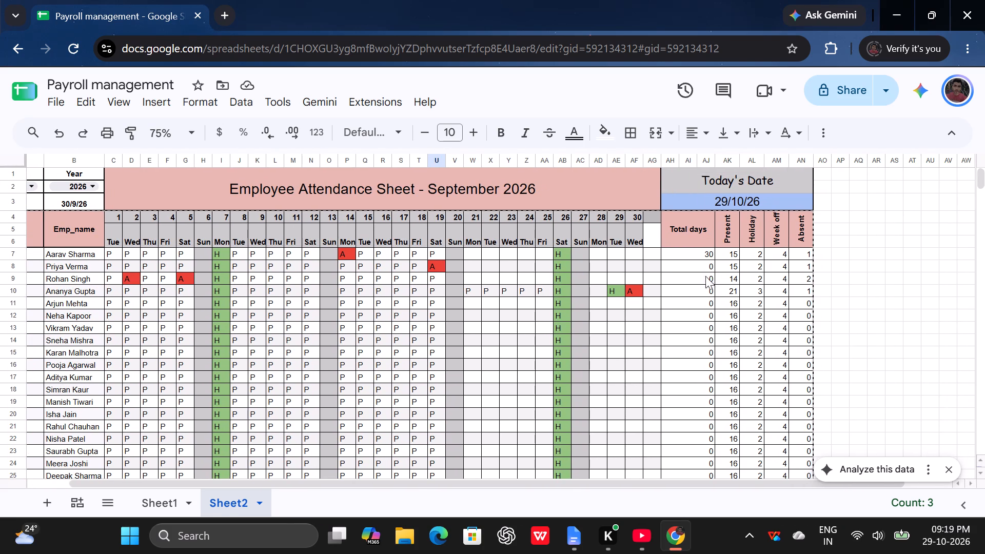
pyautogui.click(687, 230)
pyautogui.click(718, 233)
pyautogui.click(761, 226)
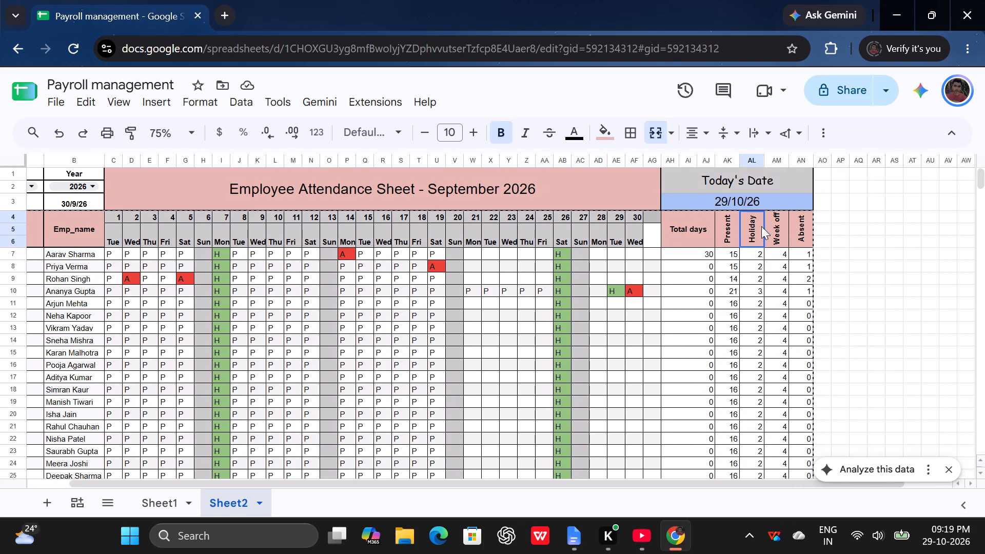
pyautogui.hscroll(2, 761, 226)
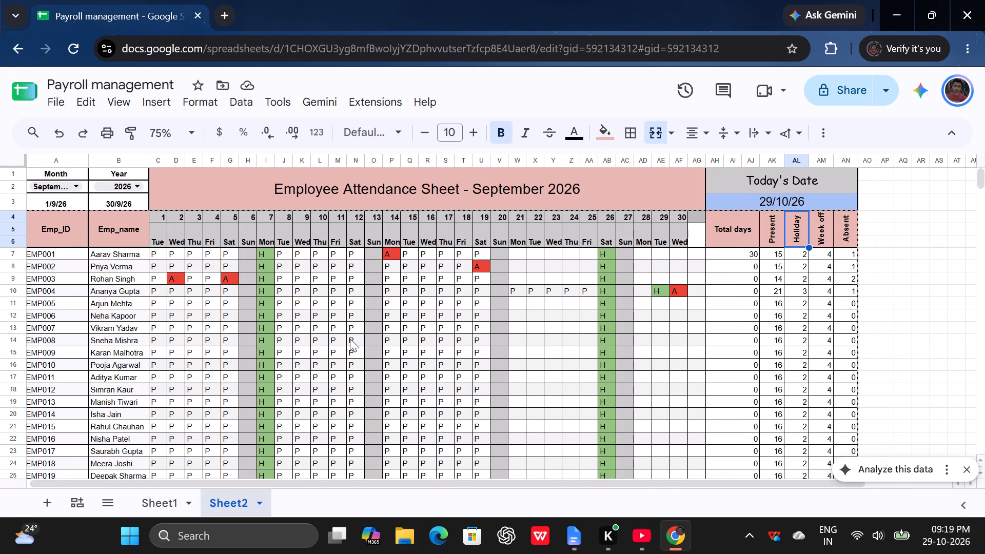
# Dismiss the OneDrive sync icons notification from the Windows notification list.
pyautogui.doubleClick(972, 537)
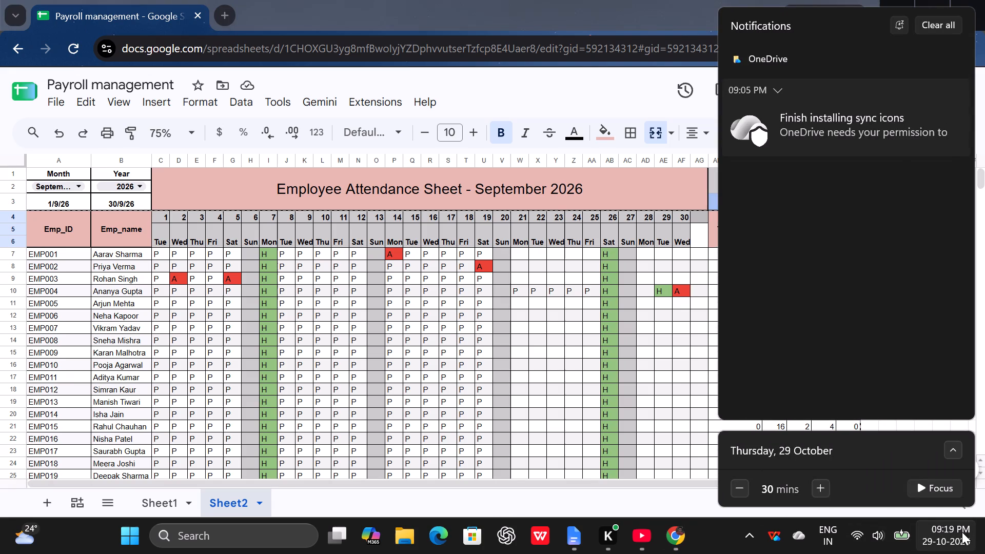
pyautogui.click(956, 92)
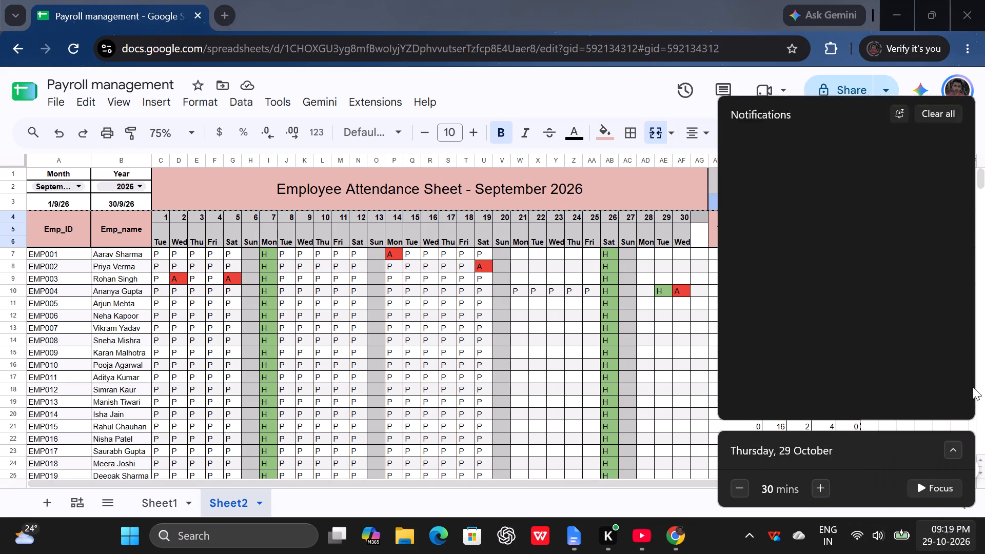
pyautogui.click(950, 553)
# Switch to YouTube and play the suggested video "no pain anymore.".
pyautogui.click(636, 549)
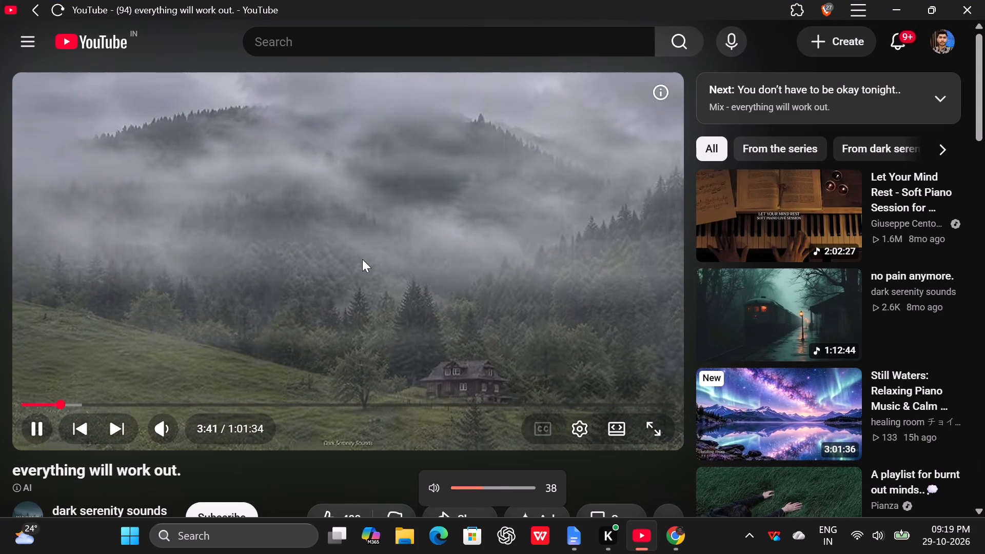
pyautogui.click(728, 333)
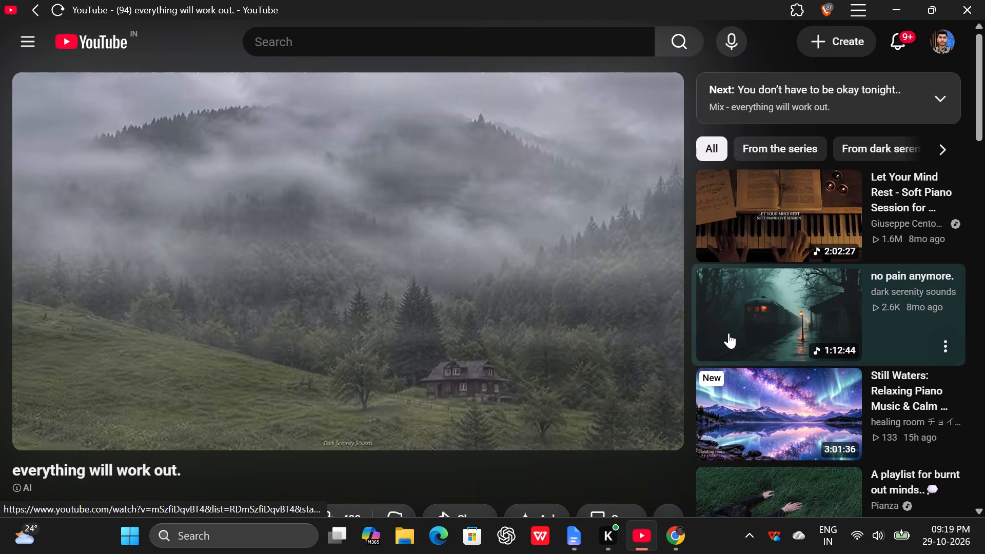
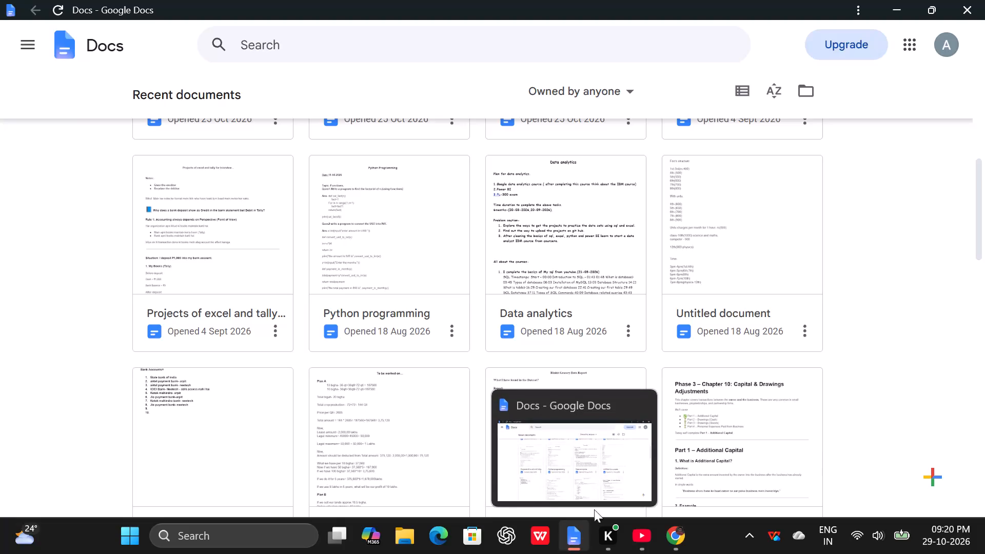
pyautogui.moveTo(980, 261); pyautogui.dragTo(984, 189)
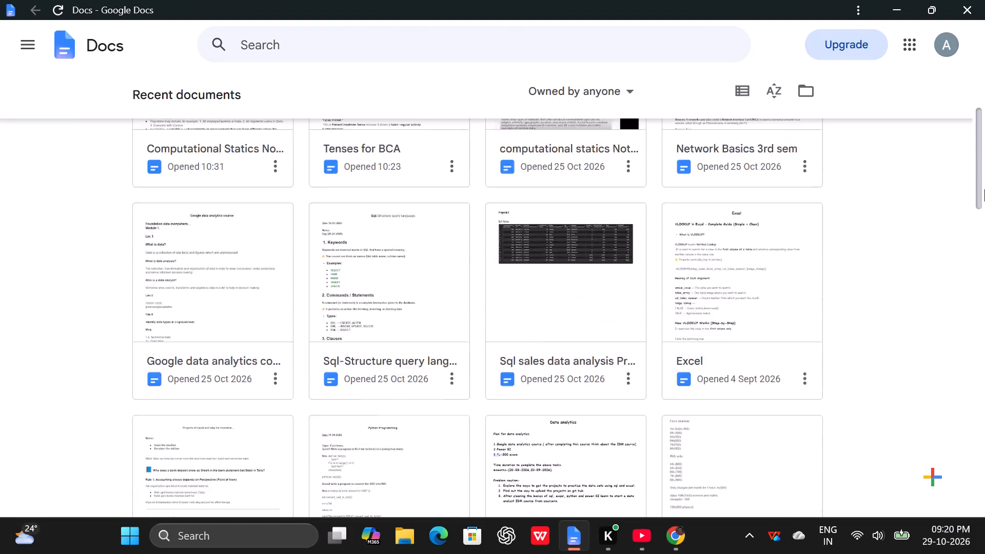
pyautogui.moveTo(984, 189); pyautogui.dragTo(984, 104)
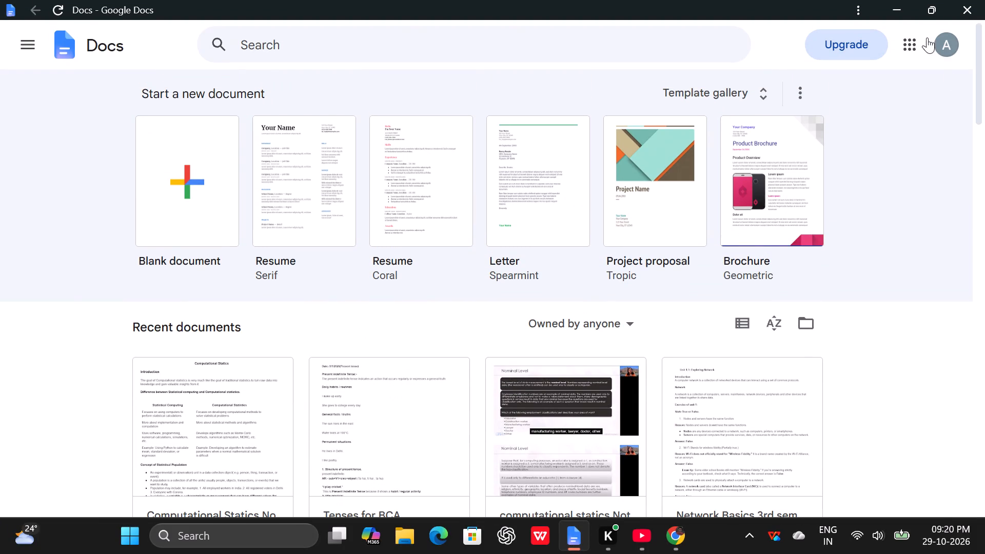
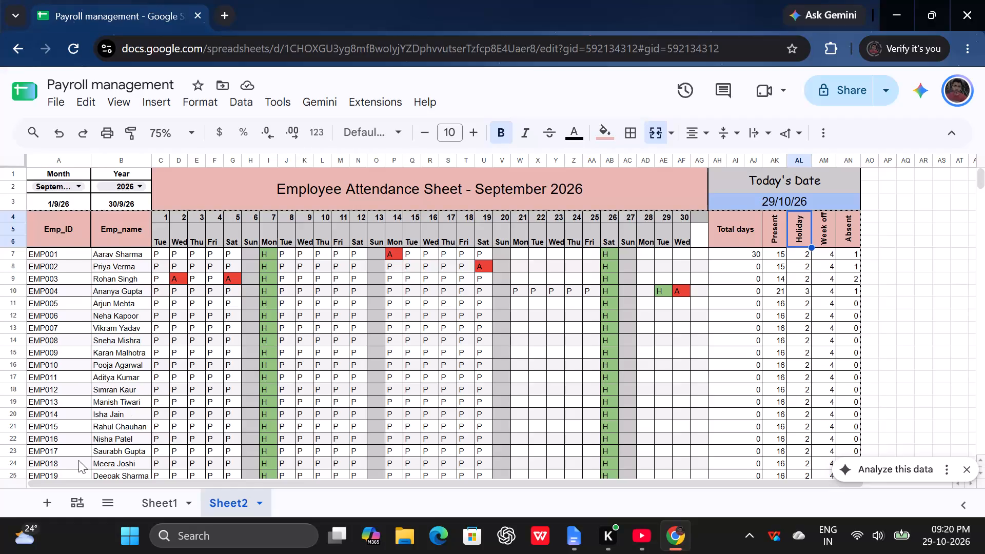
# Add a new blank sheet to the Payroll management spreadsheet.
pyautogui.click(50, 511)
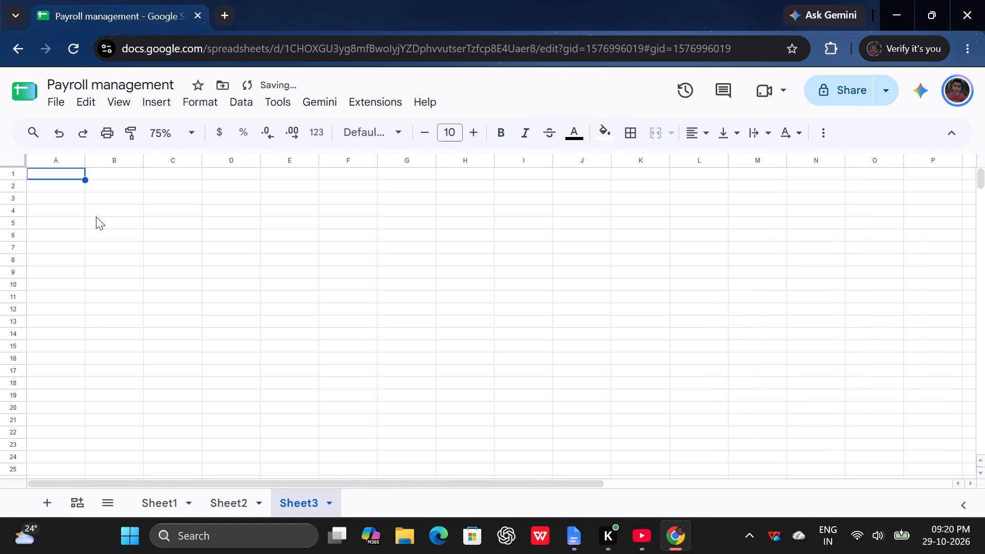
pyautogui.moveTo(984, 176); pyautogui.dragTo(984, 159)
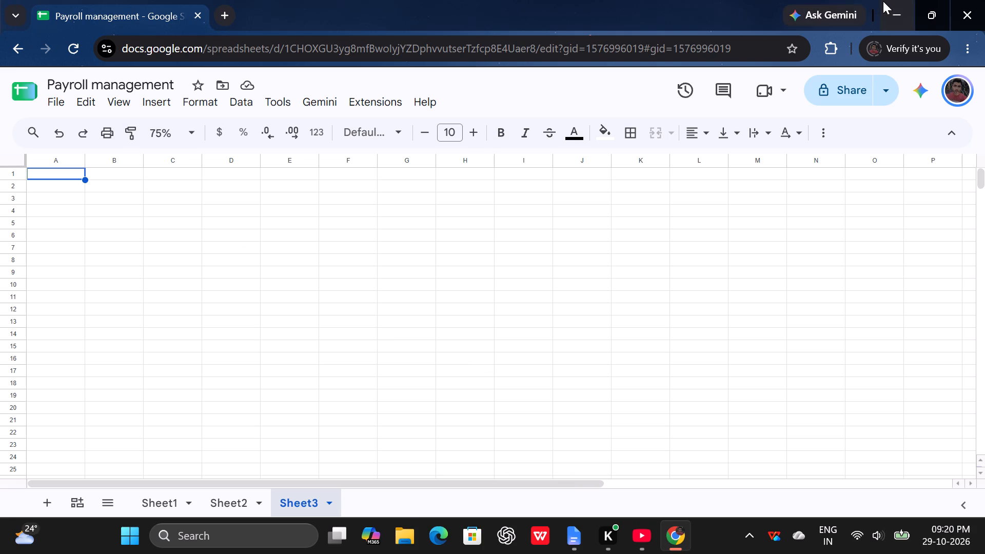
# Switch to YouTube and open a second YouTube window, leaving the playing music video open.
pyautogui.click(647, 535)
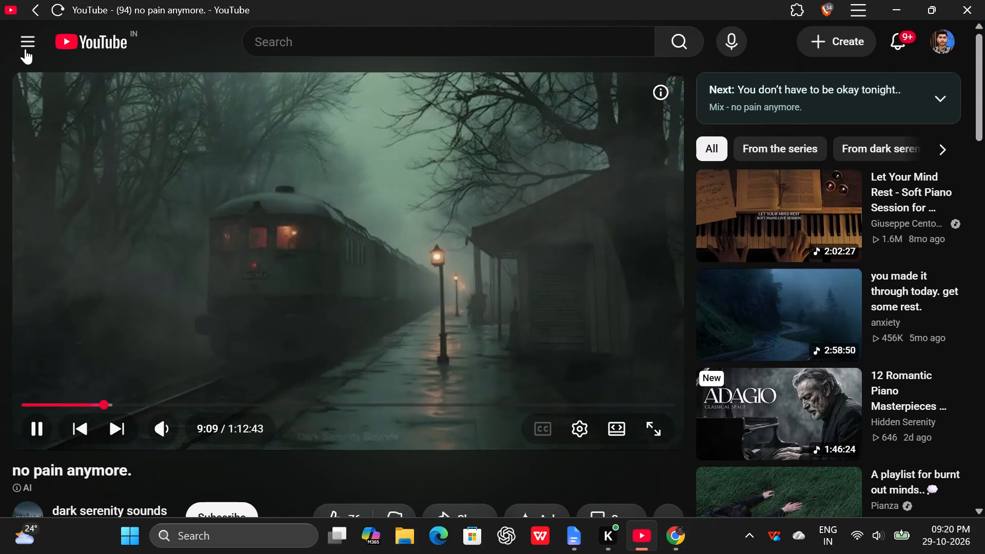
pyautogui.rightClick(648, 536)
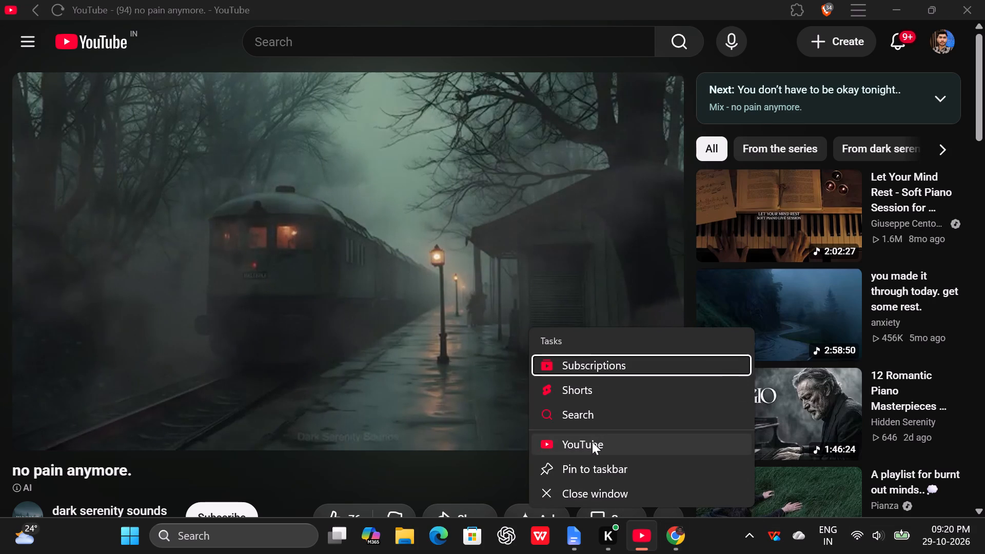
pyautogui.click(592, 442)
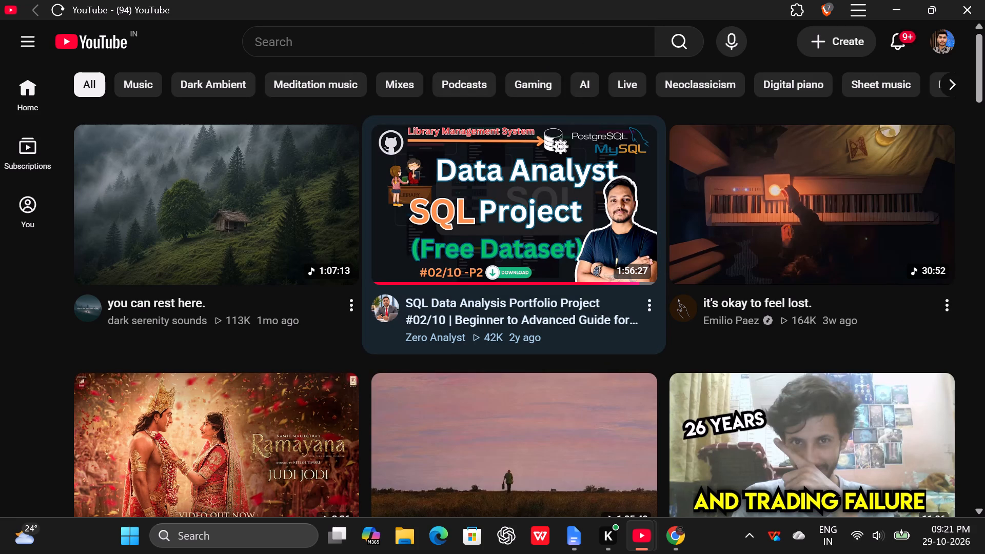
# Search YouTube for "payroll management" and skim the results.
pyautogui.write('pARO')
pyautogui.click(577, 23)
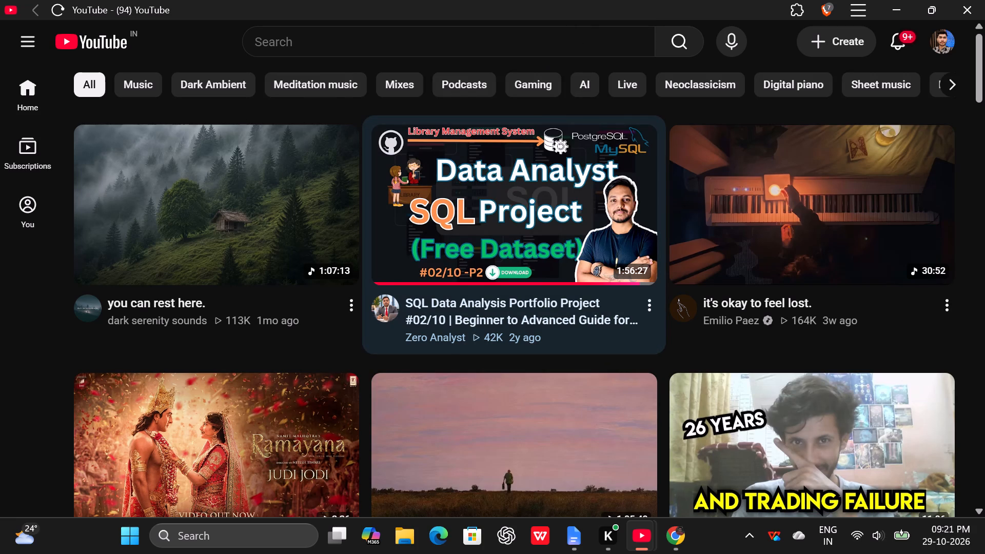
pyautogui.click(576, 33)
pyautogui.write('pA')
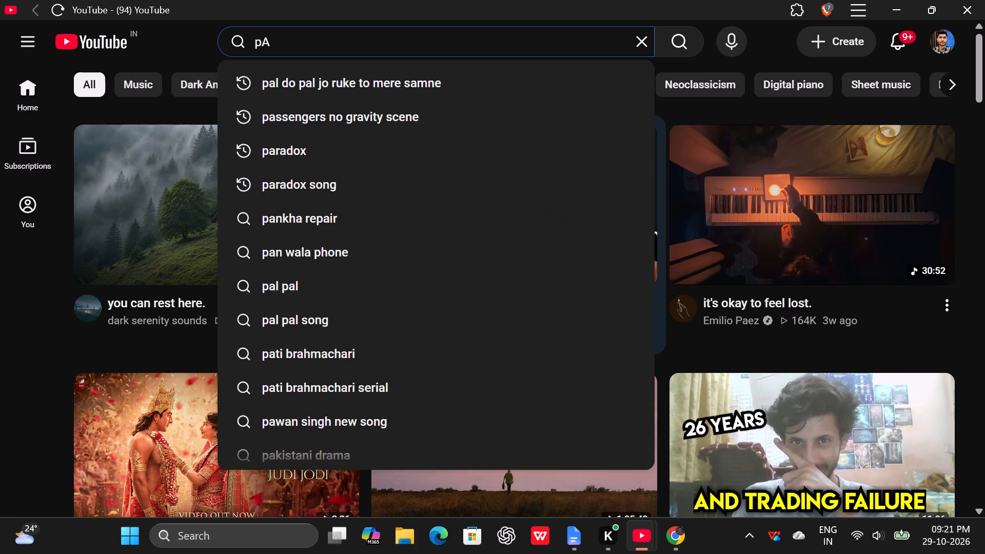
pyautogui.press('BackSpace')
pyautogui.write('ayroll management')
pyautogui.press('space')
pyautogui.press('Return')
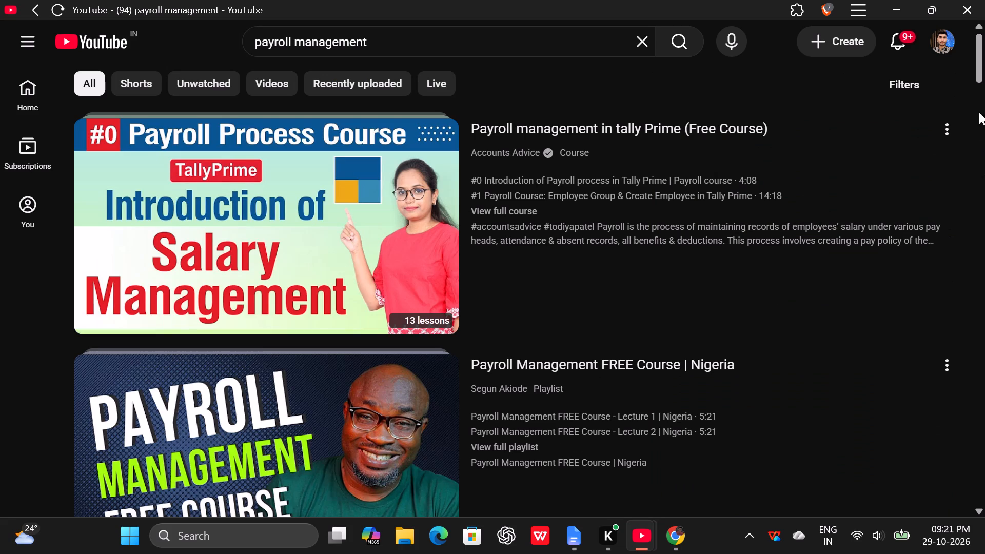
pyautogui.moveTo(984, 64); pyautogui.dragTo(979, 166)
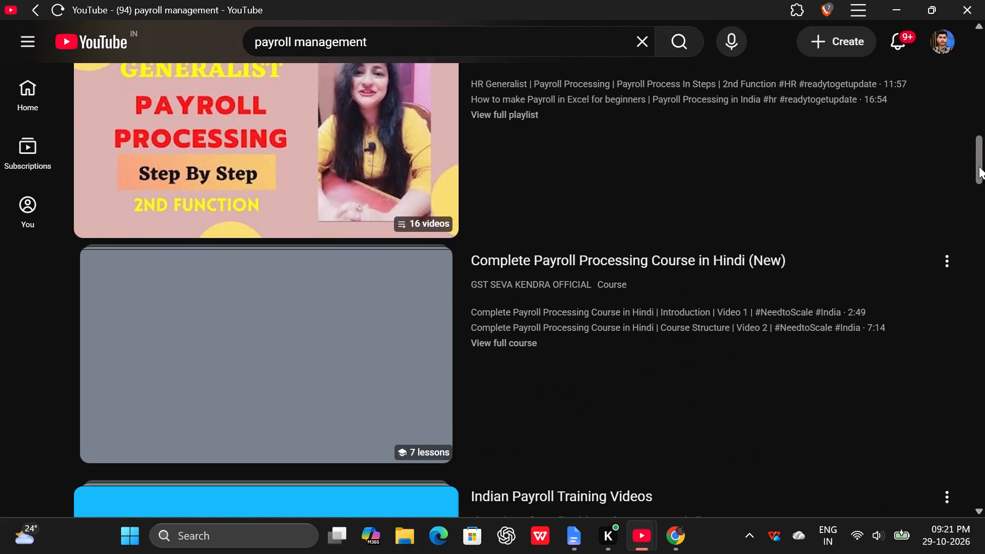
pyautogui.moveTo(979, 166); pyautogui.dragTo(979, 157)
# Refine the YouTube search to "Excel payroll management".
pyautogui.click(254, 36)
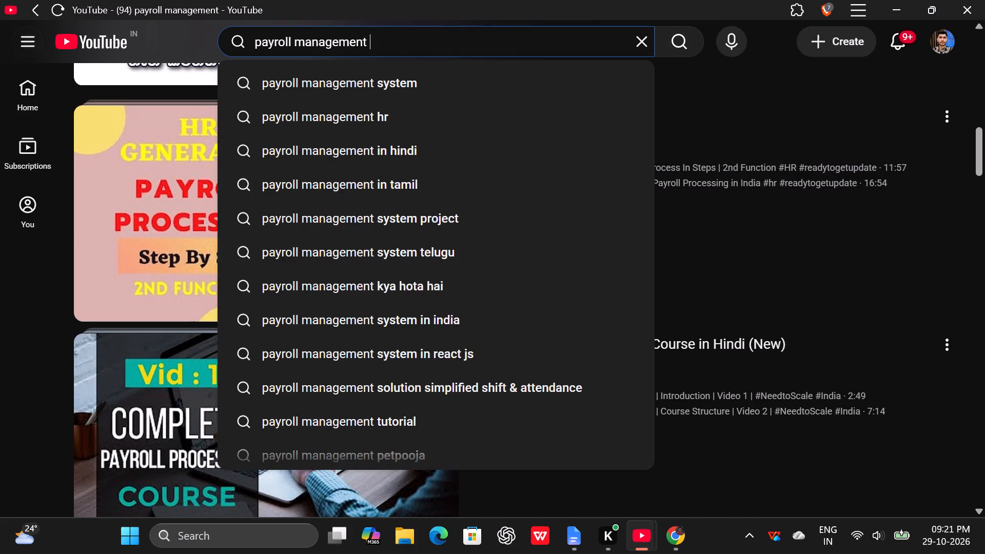
pyautogui.click(269, 38)
pyautogui.press('Left')
pyautogui.press('Left')
pyautogui.press('Left')
pyautogui.hotkey('shift', 'e')
pyautogui.press('x')
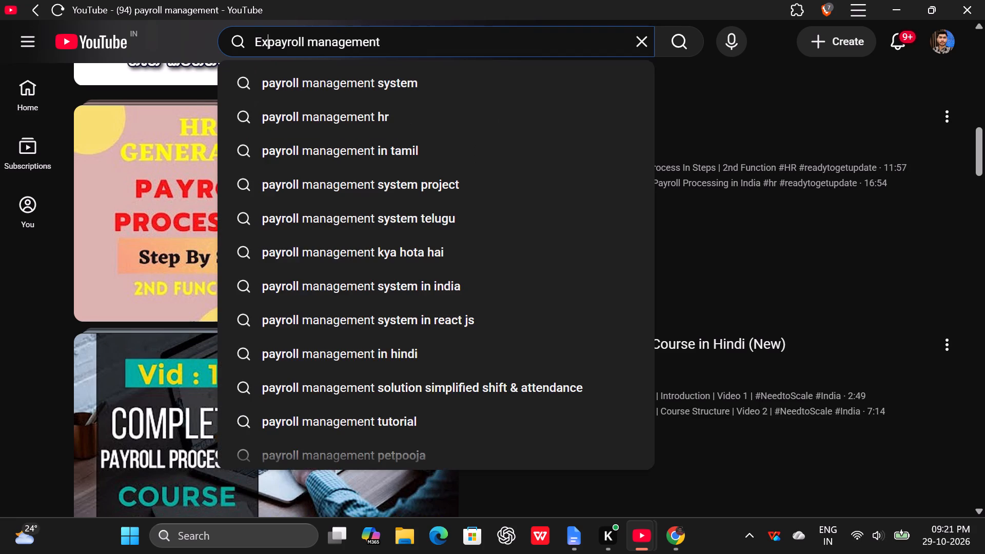
pyautogui.write('cel')
pyautogui.press('space')
pyautogui.press('Return')
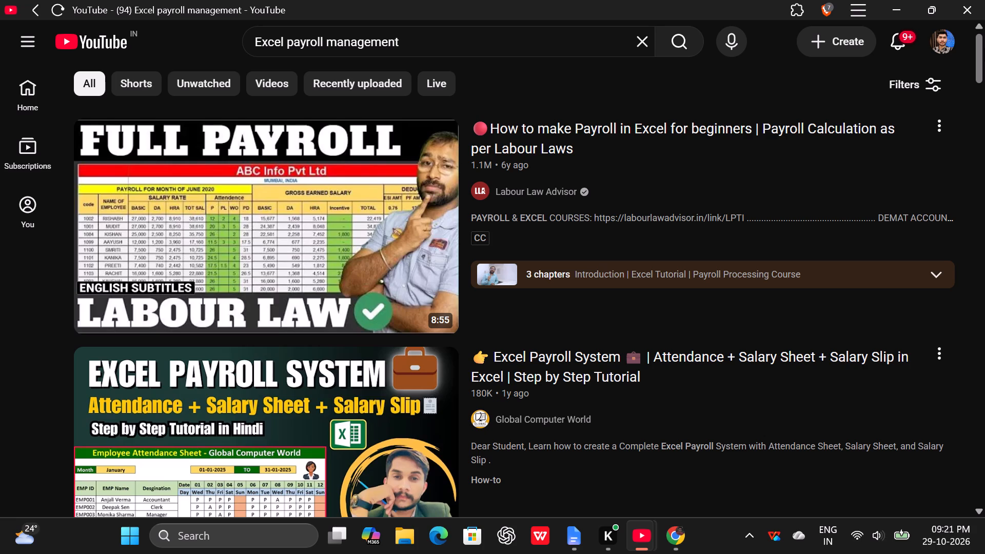
# Look through the results and open DATAMENTIX's "Fully Automatic Payroll Management System in Excel | Attendance + Salary + Salary Slip" video.
pyautogui.moveTo(981, 62); pyautogui.dragTo(984, 122)
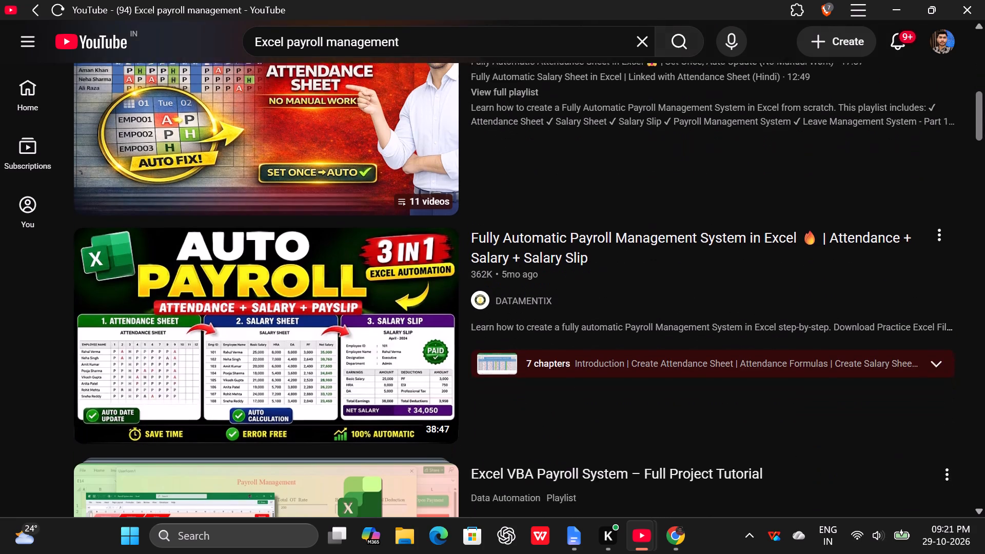
pyautogui.moveTo(984, 122); pyautogui.dragTo(984, 124)
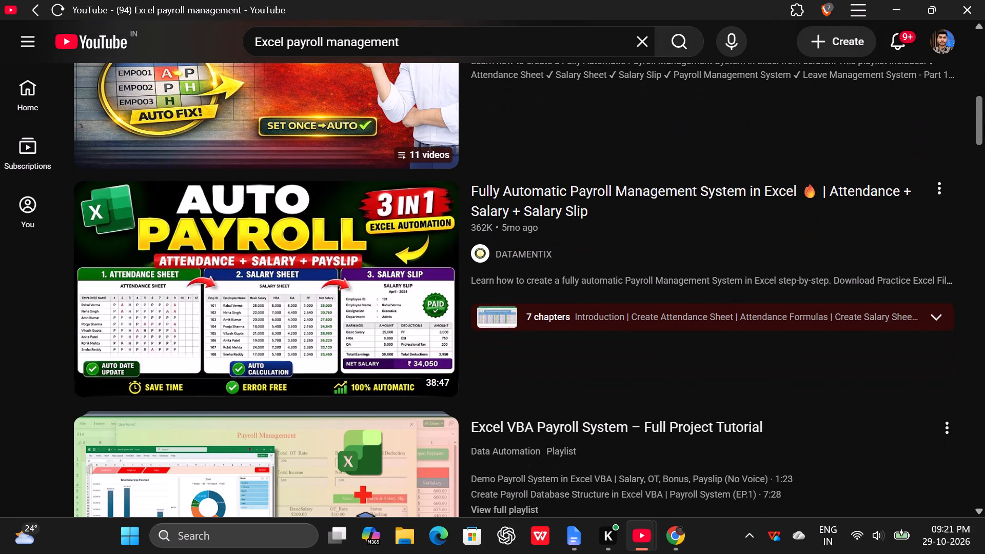
pyautogui.moveTo(984, 124); pyautogui.dragTo(982, 182)
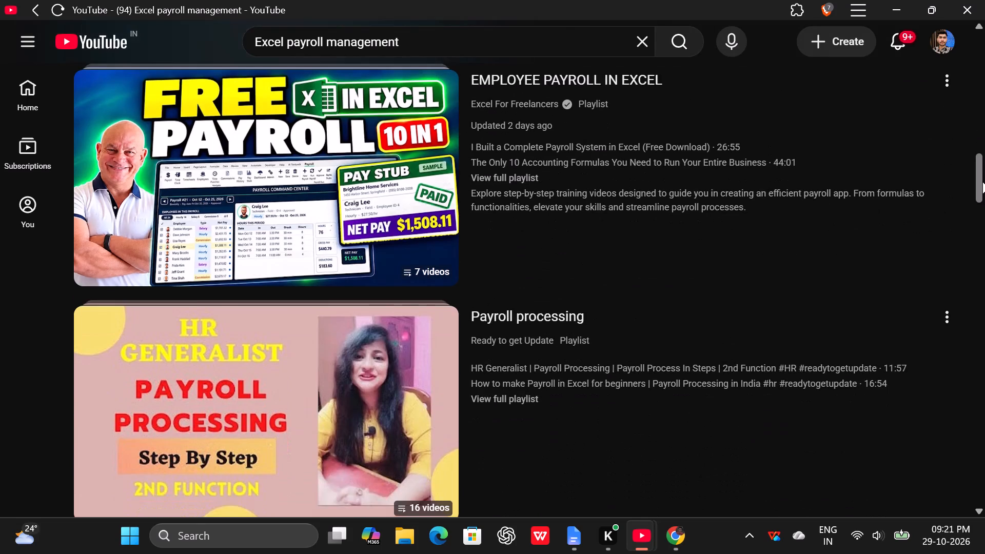
pyautogui.moveTo(982, 182); pyautogui.dragTo(960, 303)
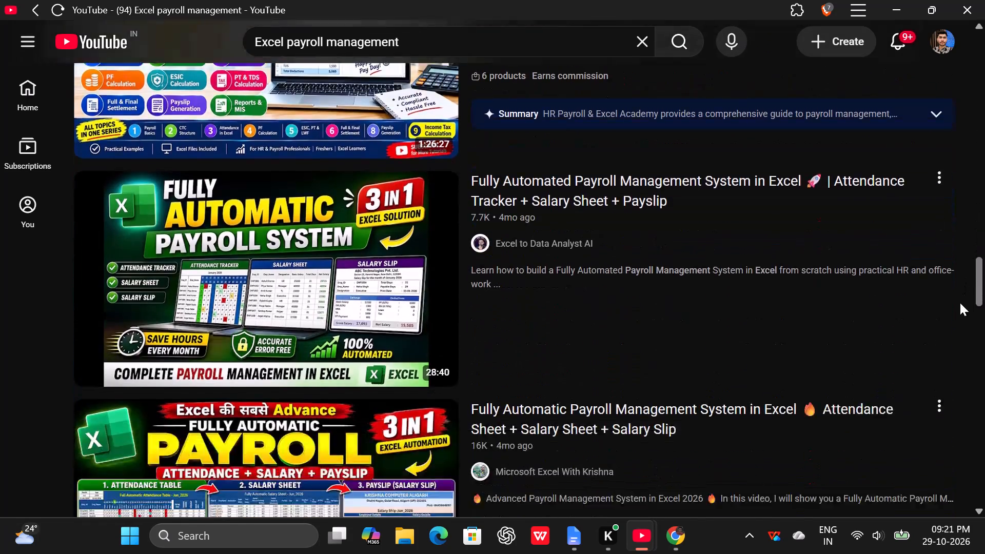
pyautogui.moveTo(960, 303); pyautogui.dragTo(953, 322)
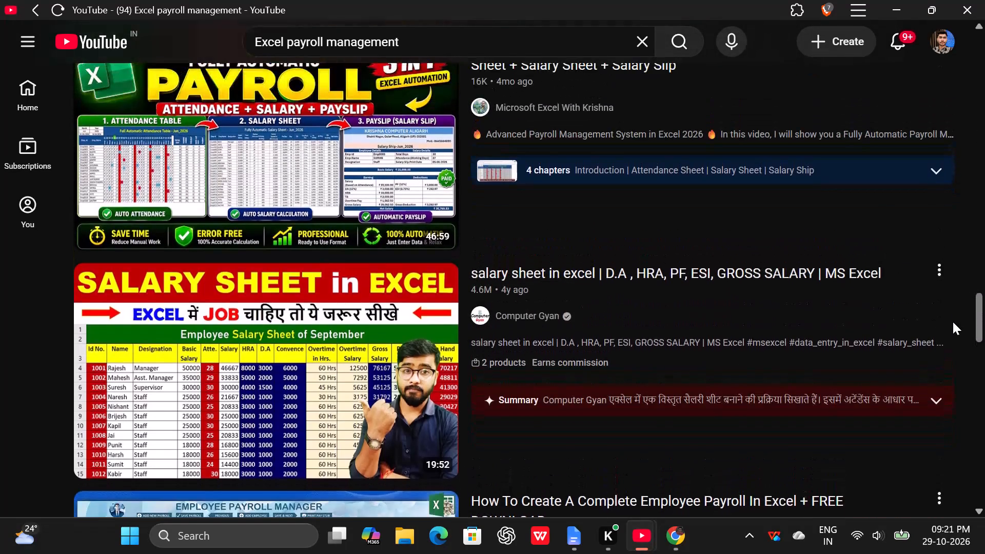
pyautogui.moveTo(953, 322); pyautogui.dragTo(953, 318)
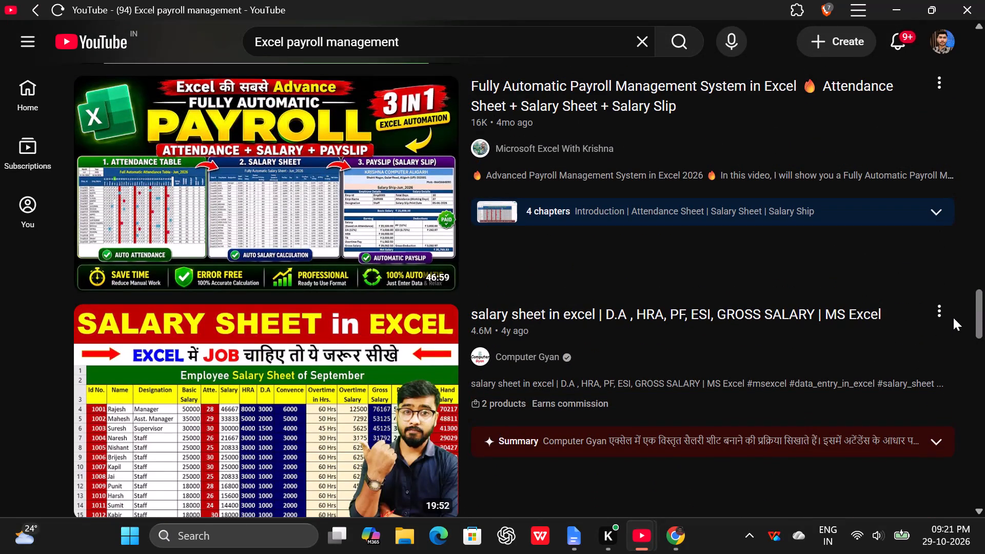
pyautogui.moveTo(953, 318); pyautogui.dragTo(945, 404)
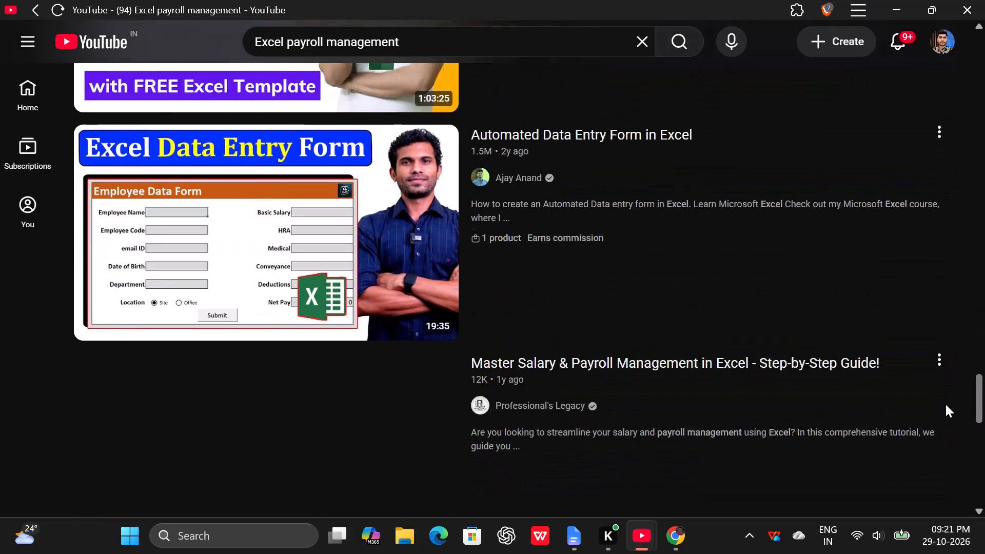
pyautogui.moveTo(945, 404); pyautogui.dragTo(937, 496)
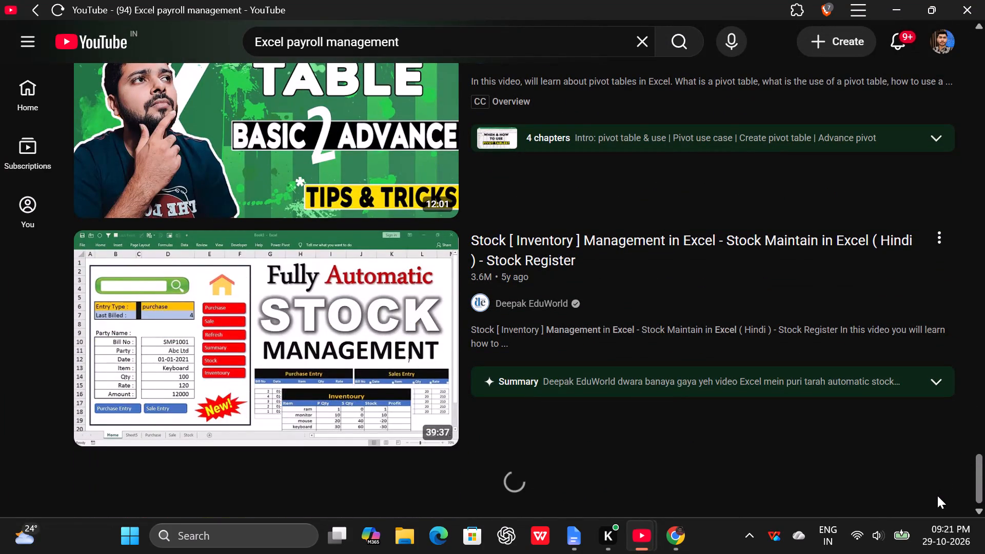
pyautogui.moveTo(937, 496); pyautogui.dragTo(936, 500)
pyautogui.moveTo(980, 242); pyautogui.dragTo(984, 295)
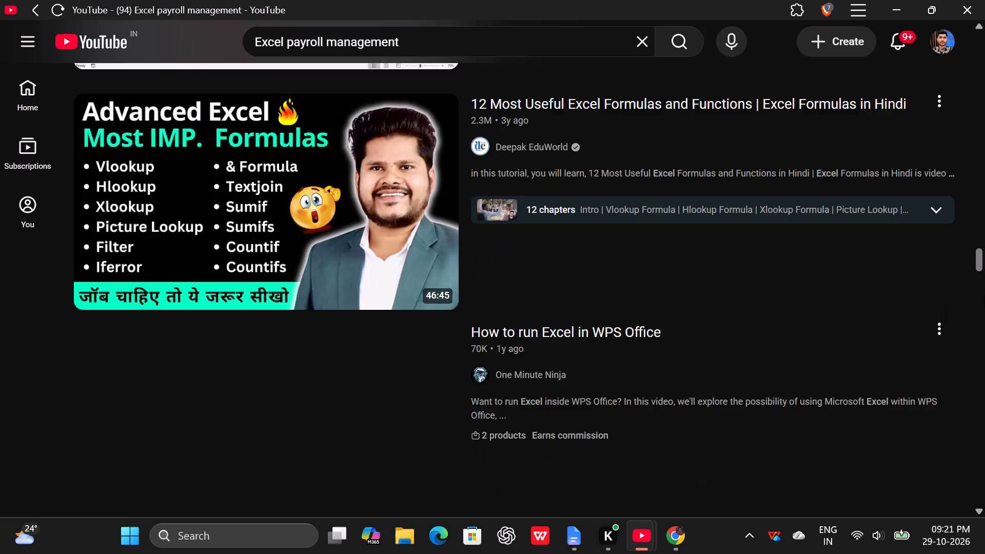
pyautogui.moveTo(984, 295); pyautogui.dragTo(984, 258)
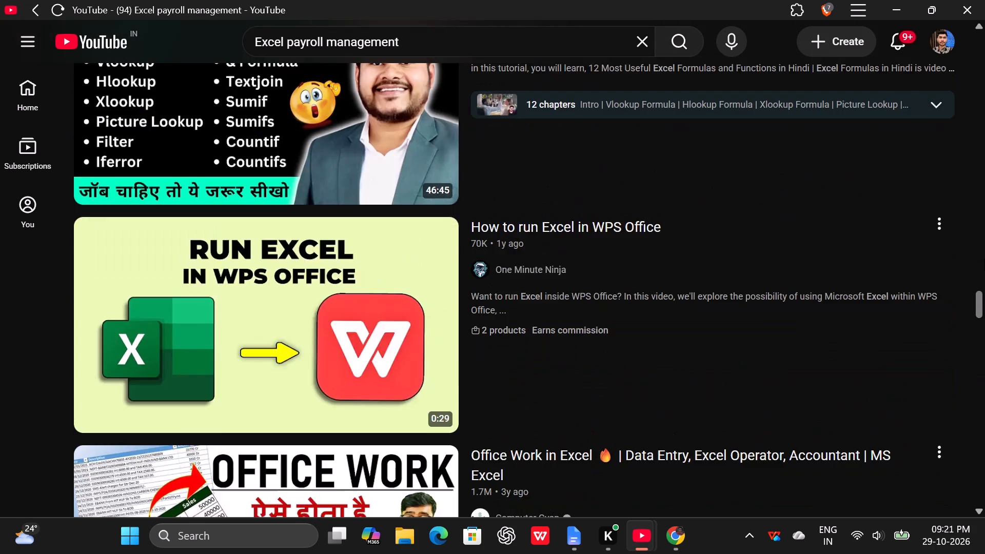
pyautogui.moveTo(984, 258); pyautogui.dragTo(966, 36)
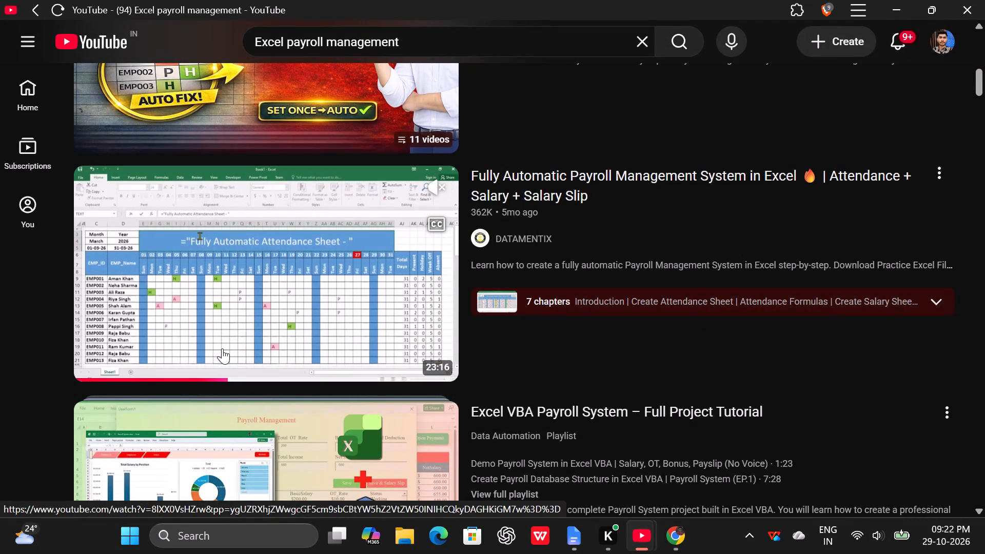
pyautogui.click(226, 343)
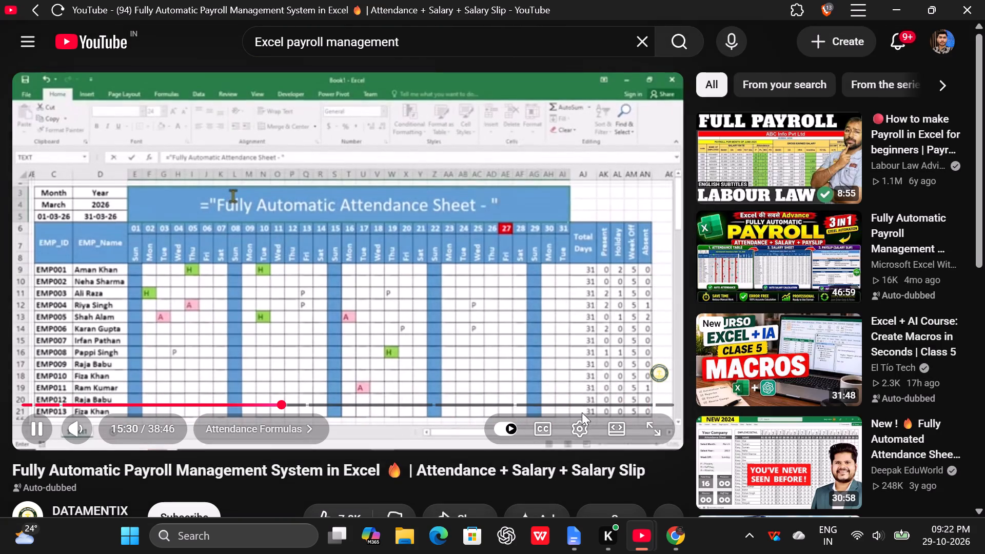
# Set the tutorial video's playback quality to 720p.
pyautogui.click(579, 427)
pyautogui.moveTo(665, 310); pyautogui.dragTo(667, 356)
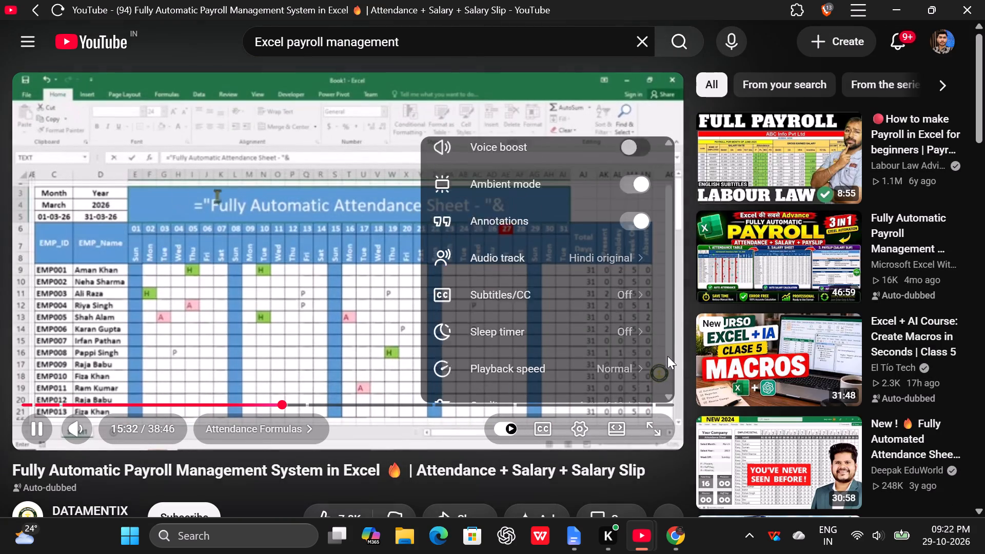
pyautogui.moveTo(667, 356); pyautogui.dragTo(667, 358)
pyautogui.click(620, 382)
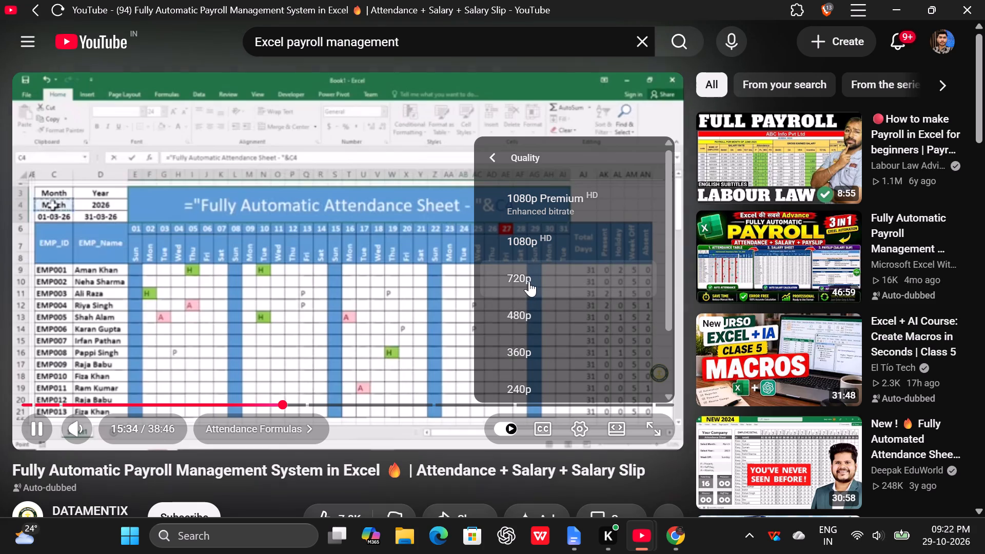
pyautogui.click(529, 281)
# Set the tutorial video's playback quality to 1080p and switch the player to theater mode.
pyautogui.click(580, 432)
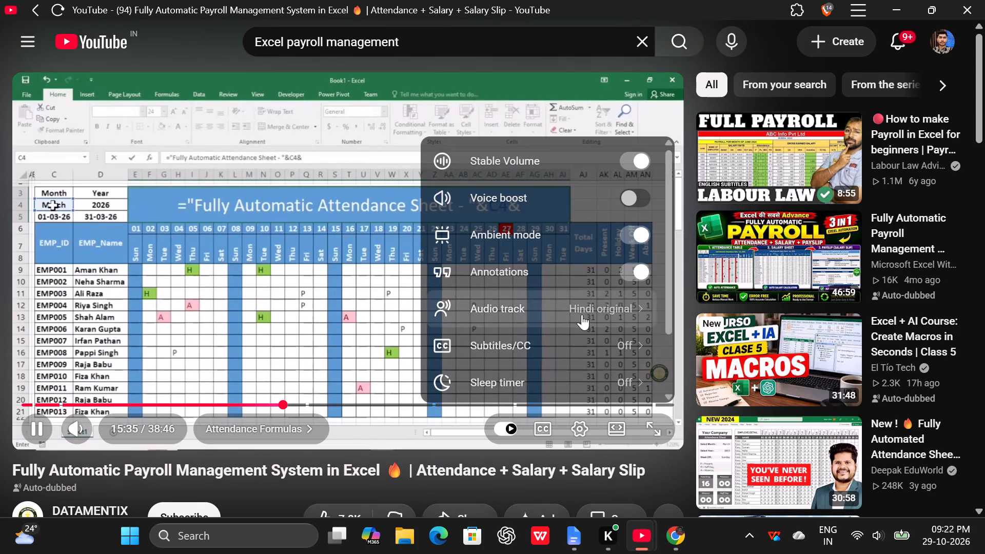
pyautogui.moveTo(666, 326); pyautogui.dragTo(660, 385)
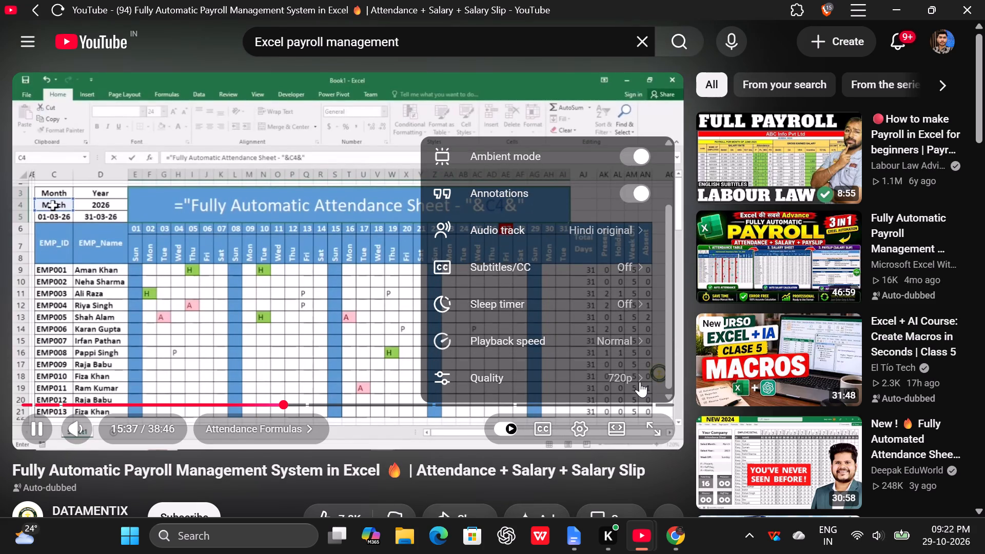
pyautogui.click(634, 378)
pyautogui.click(548, 238)
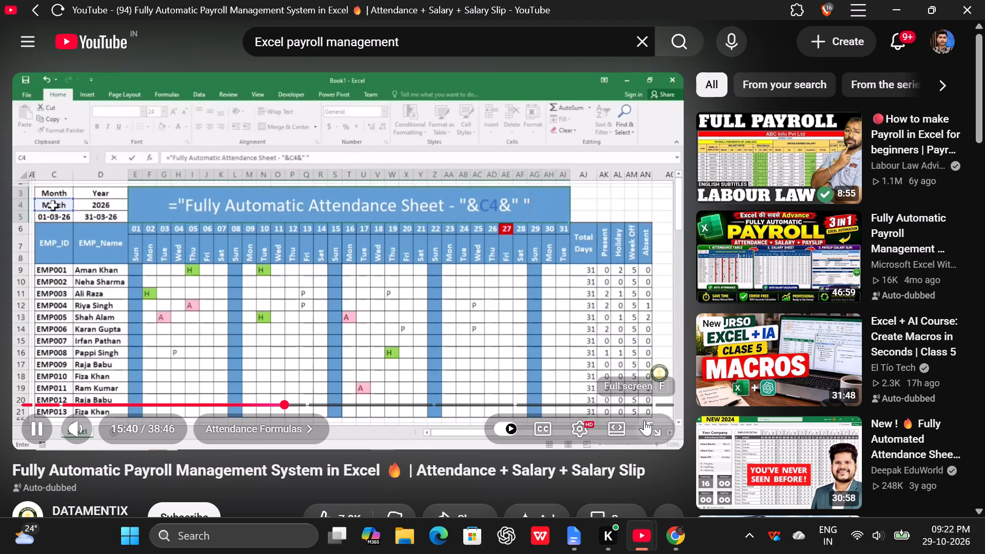
pyautogui.click(618, 421)
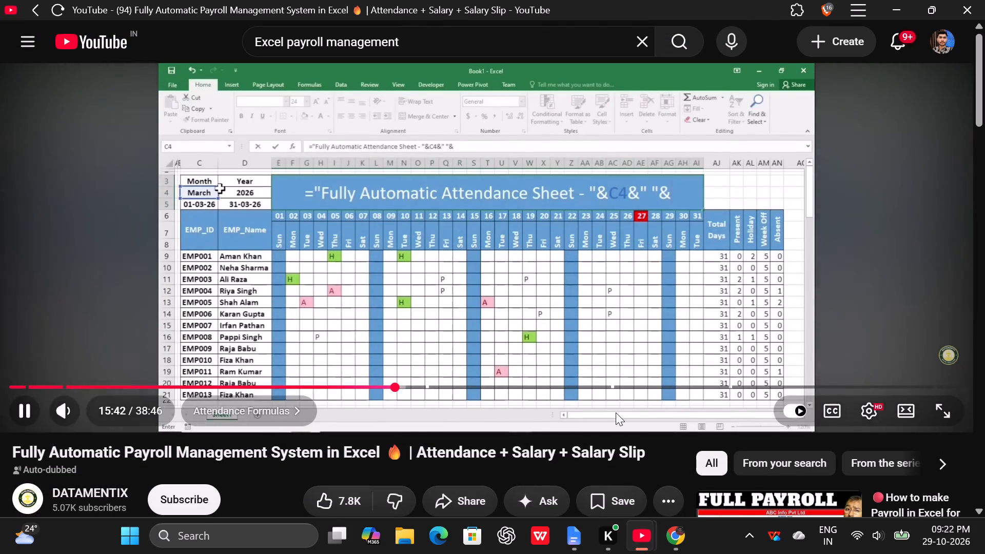
# Switch to the YouTube window playing "no pain anymore." and lower that video's volume.
pyautogui.click(606, 473)
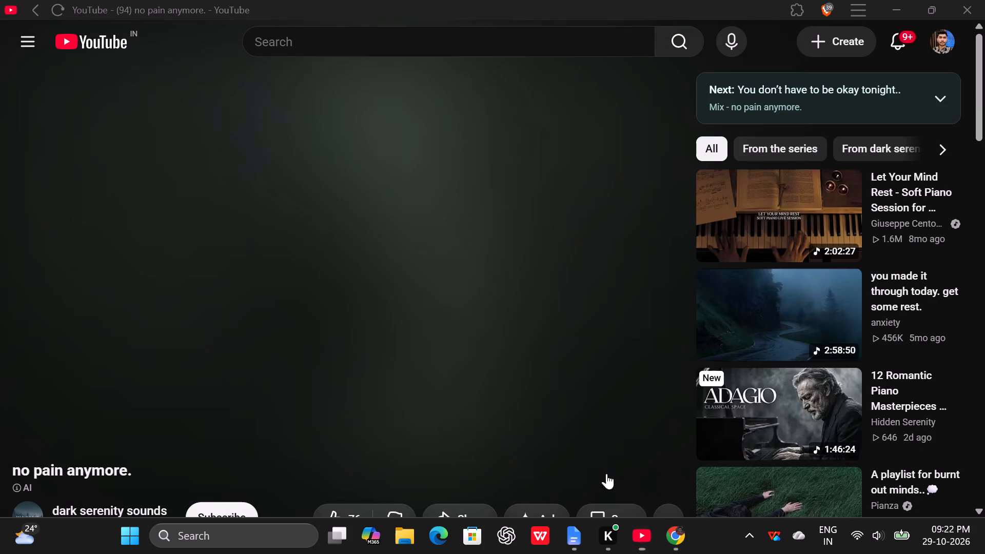
pyautogui.moveTo(194, 428); pyautogui.dragTo(188, 427)
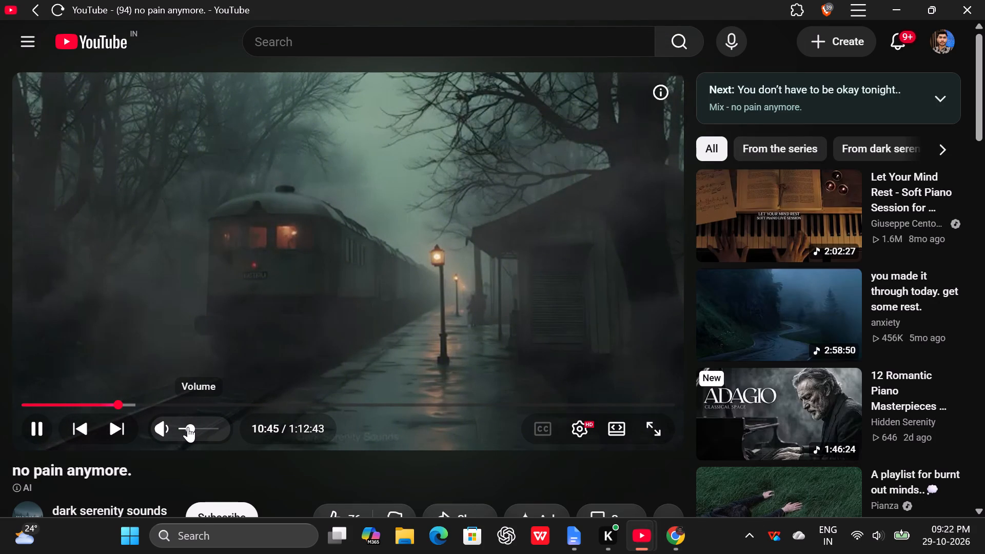
pyautogui.moveTo(188, 427); pyautogui.dragTo(187, 427)
# Set the computer's system volume to 37.
pyautogui.click(860, 532)
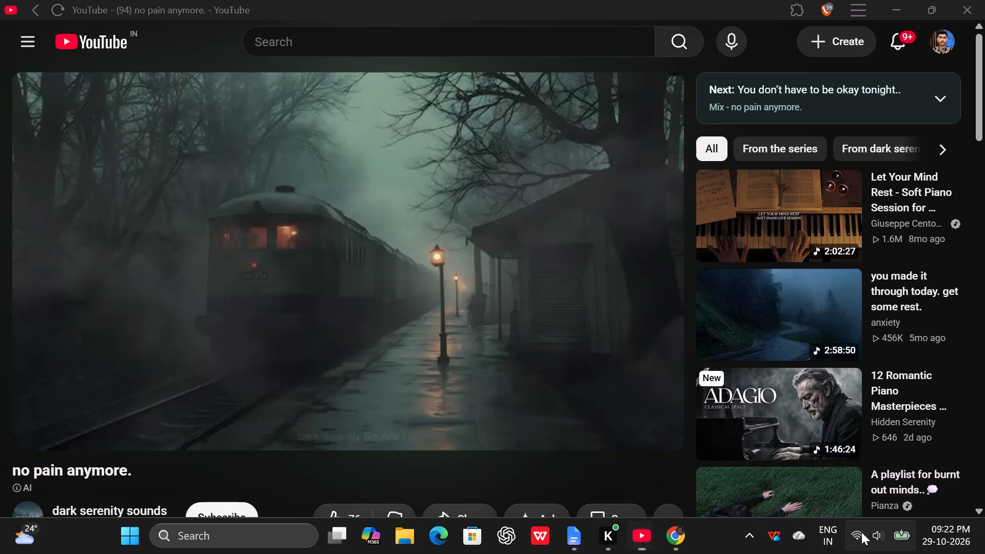
pyautogui.moveTo(797, 443); pyautogui.dragTo(814, 441)
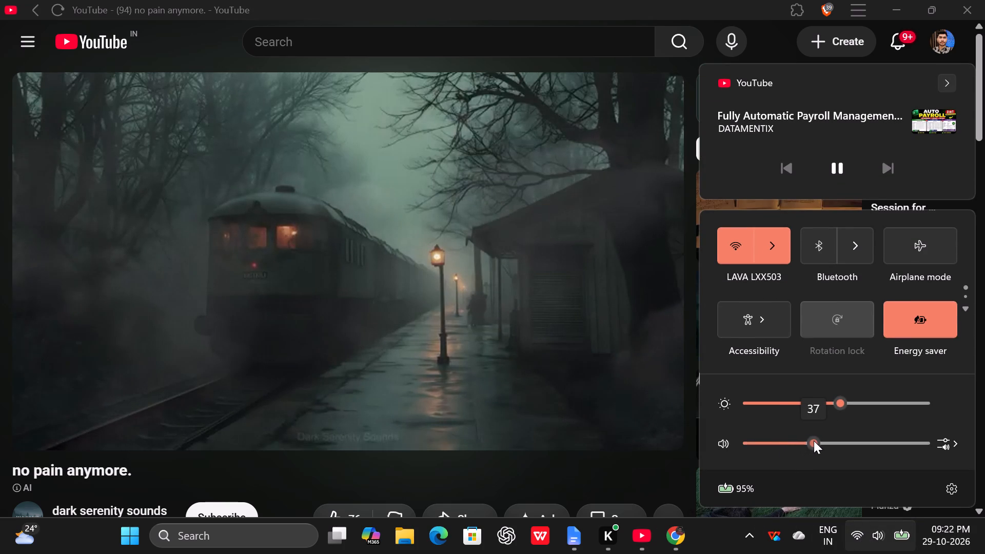
# Close the system volume controls, return to the payroll tutorial video and adjust its playback settings.
pyautogui.moveTo(814, 441); pyautogui.dragTo(815, 441)
pyautogui.click(878, 528)
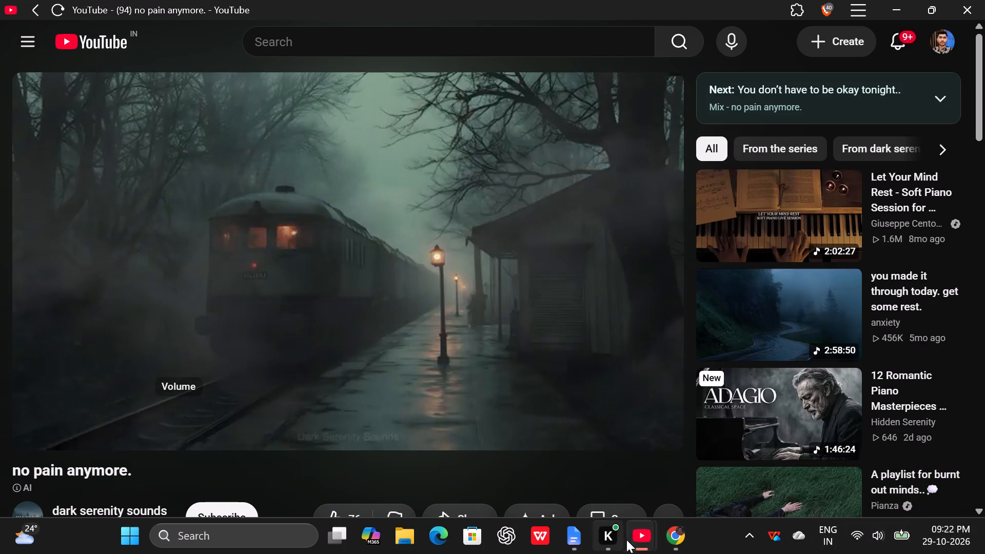
pyautogui.click(689, 476)
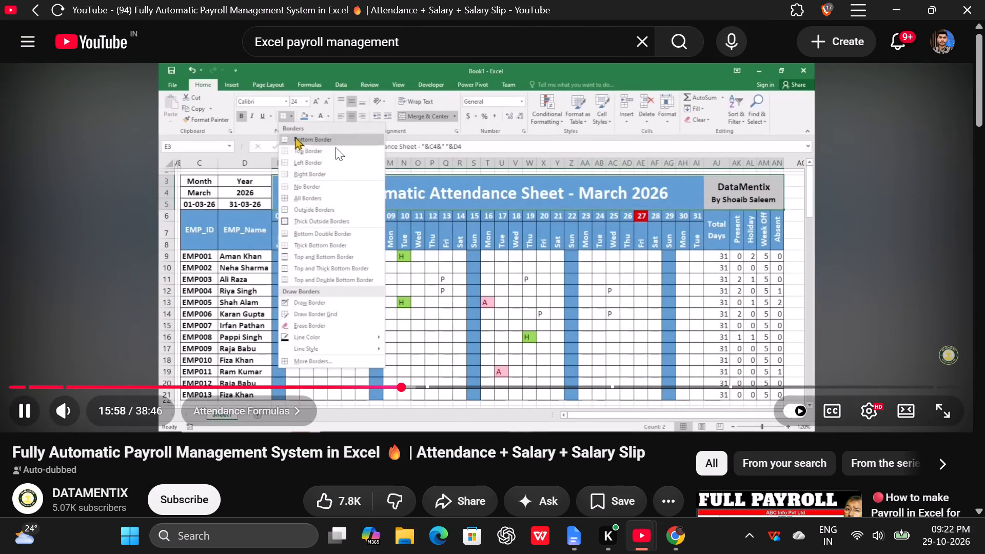
pyautogui.click(858, 414)
pyautogui.moveTo(952, 267); pyautogui.dragTo(951, 354)
pyautogui.click(927, 353)
pyautogui.click(805, 233)
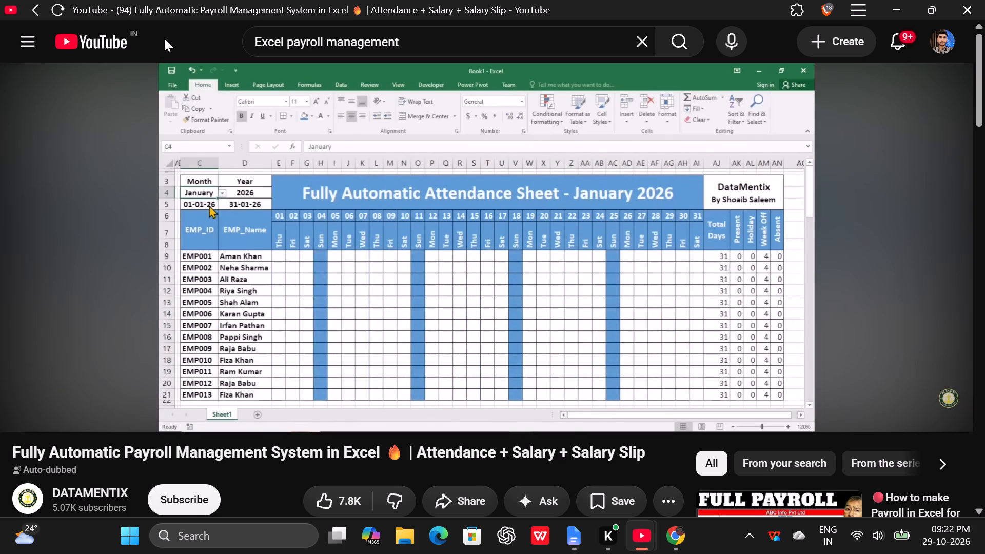
# Skip ahead in the tutorial to the filled-in January 2026 attendance sheet and pause the video there.
pyautogui.press('Right')
pyautogui.press('Right')
pyautogui.press('Right')
pyautogui.press('Right')
pyautogui.press('Right')
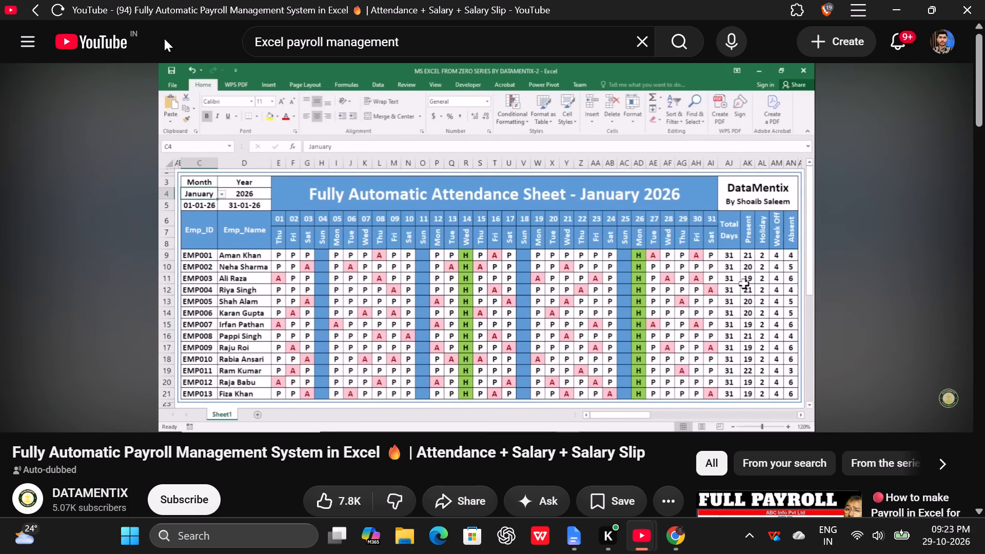
pyautogui.press('Left')
pyautogui.press('Left')
pyautogui.press('Left')
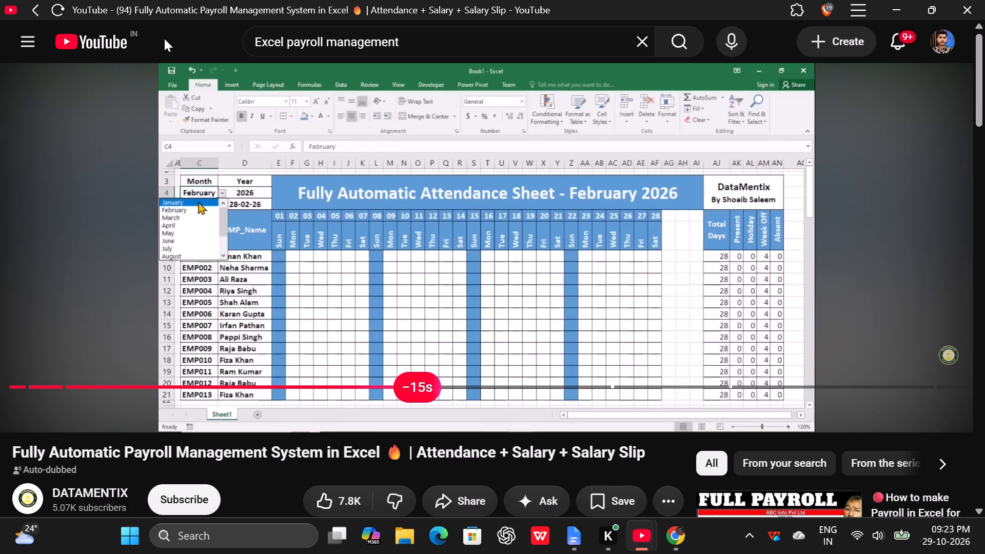
pyautogui.click(445, 112)
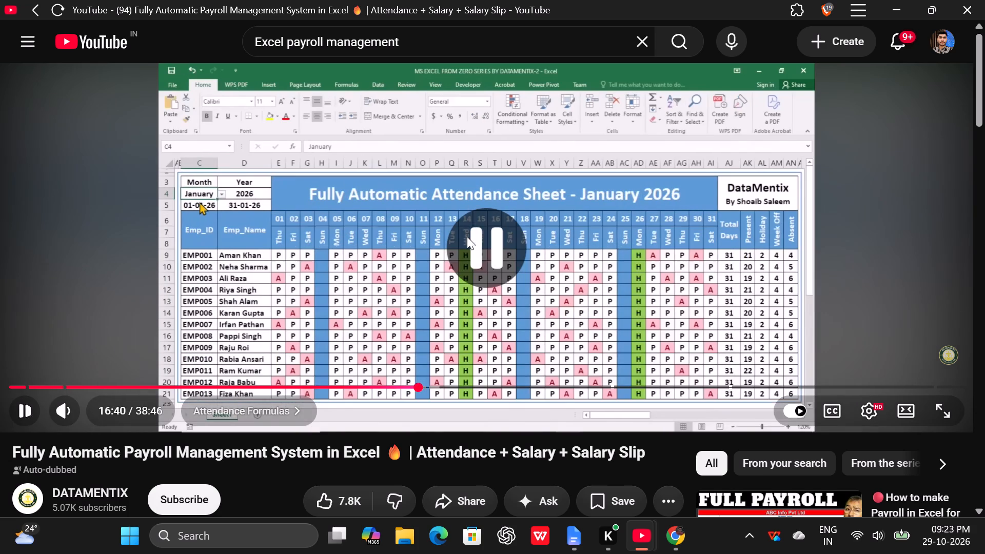
# Switch to the Payroll management spreadsheet in Chrome and open Sheet2 with the September 2026 attendance.
pyautogui.click(677, 541)
pyautogui.click(677, 541)
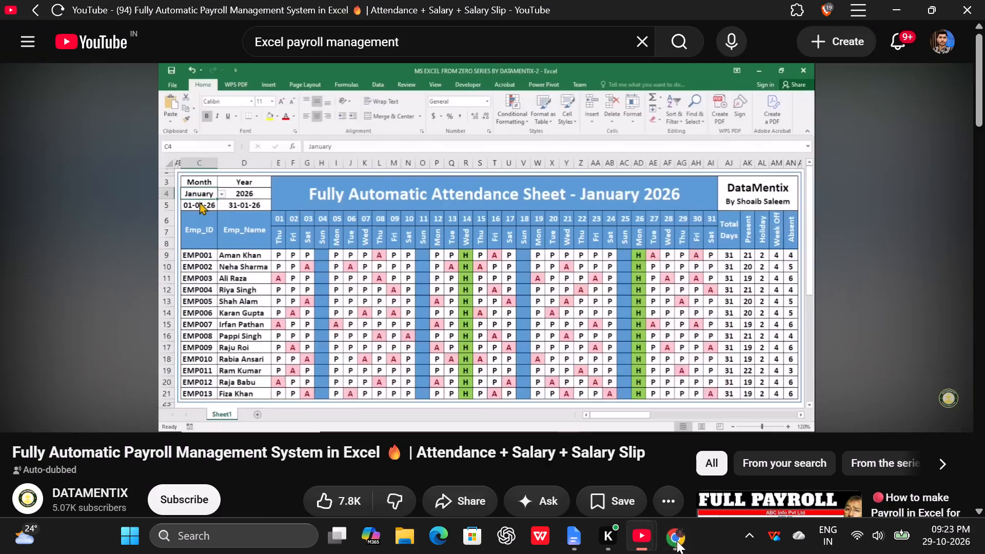
pyautogui.click(677, 541)
pyautogui.click(240, 499)
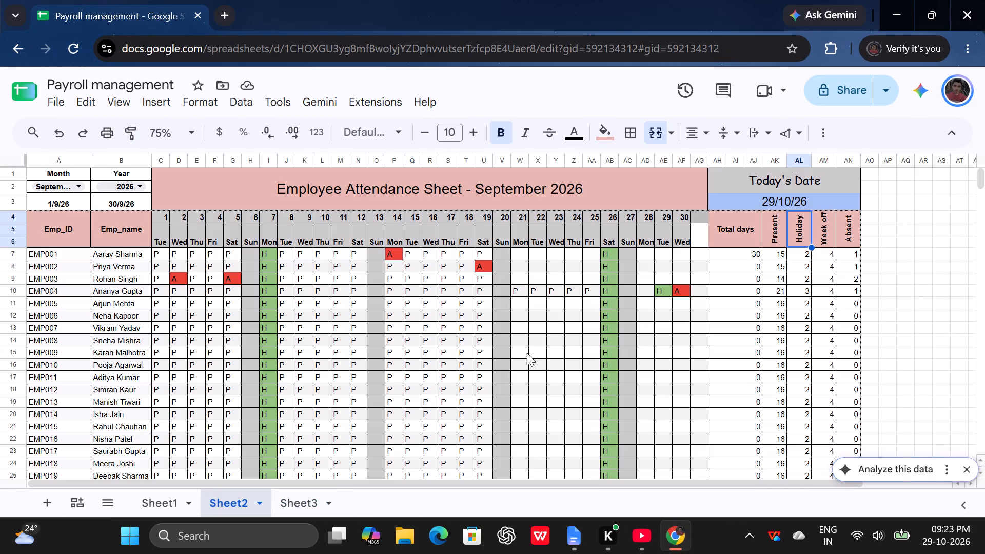
# Enter p for EMP001 on day 21 and fill it down through EMP025.
pyautogui.click(514, 255)
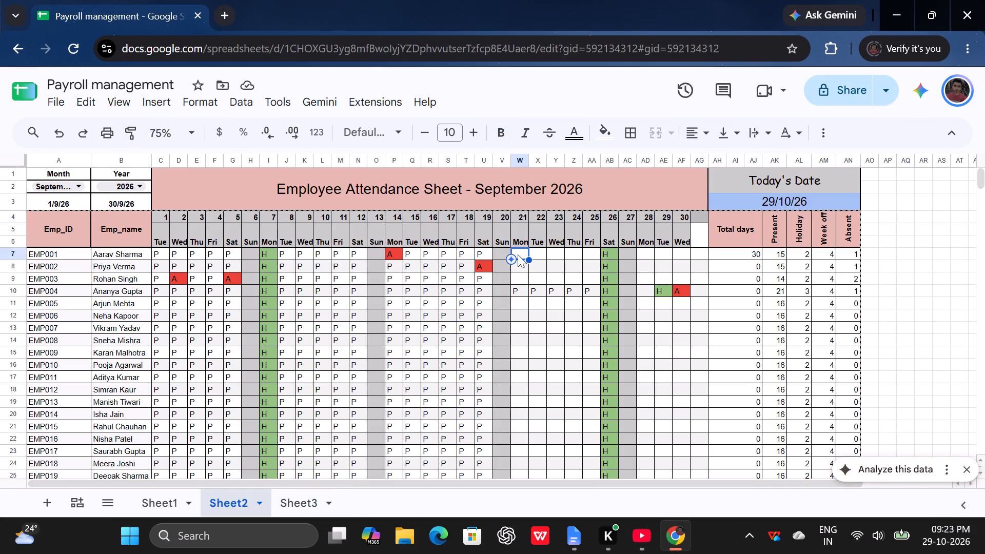
pyautogui.press('p')
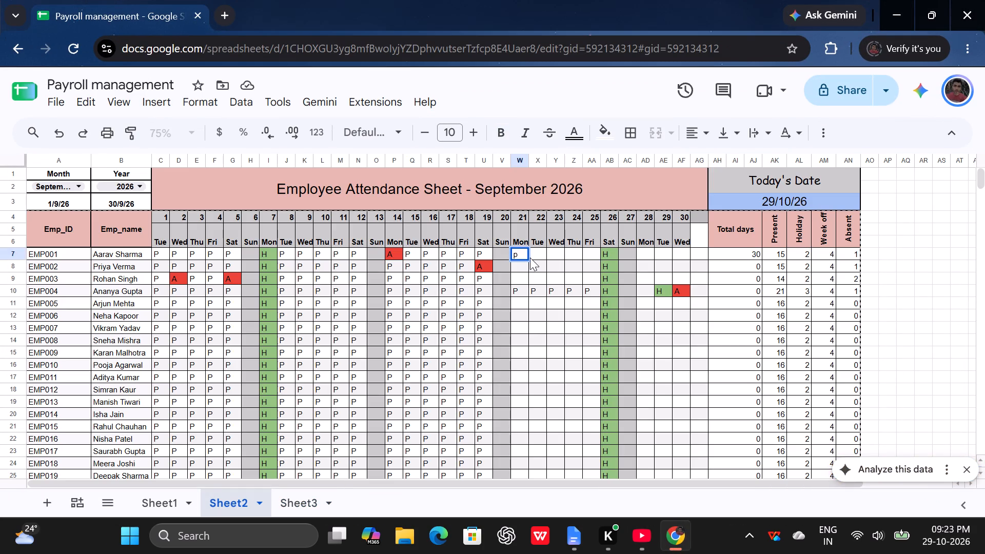
pyautogui.click(526, 253)
pyautogui.press('BackSpace')
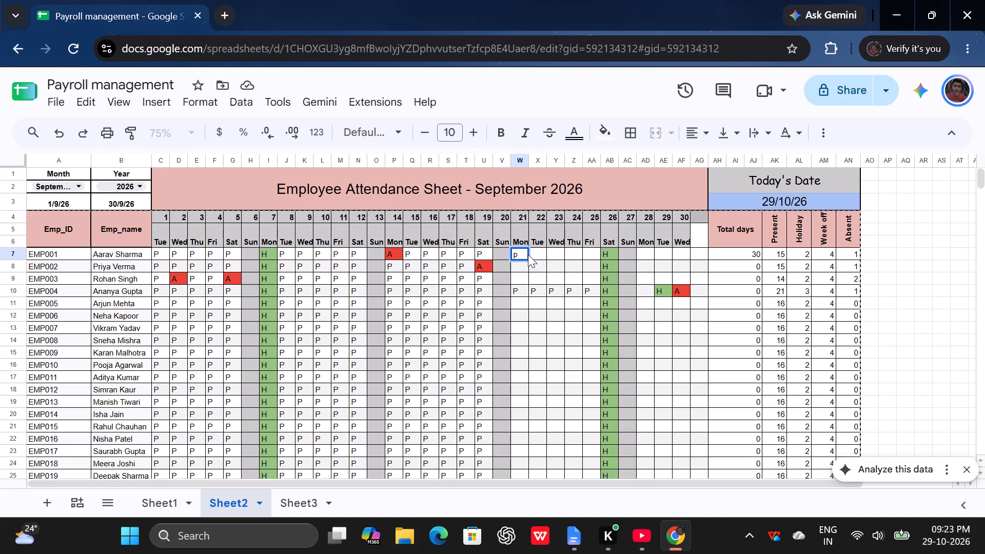
pyautogui.press('p')
pyautogui.click(519, 252)
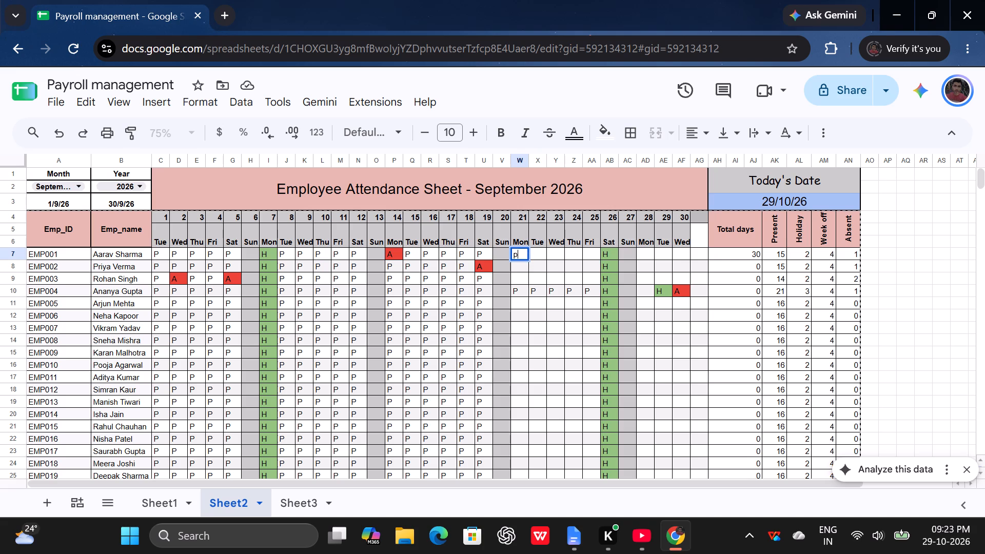
pyautogui.click(528, 263)
pyautogui.click(520, 254)
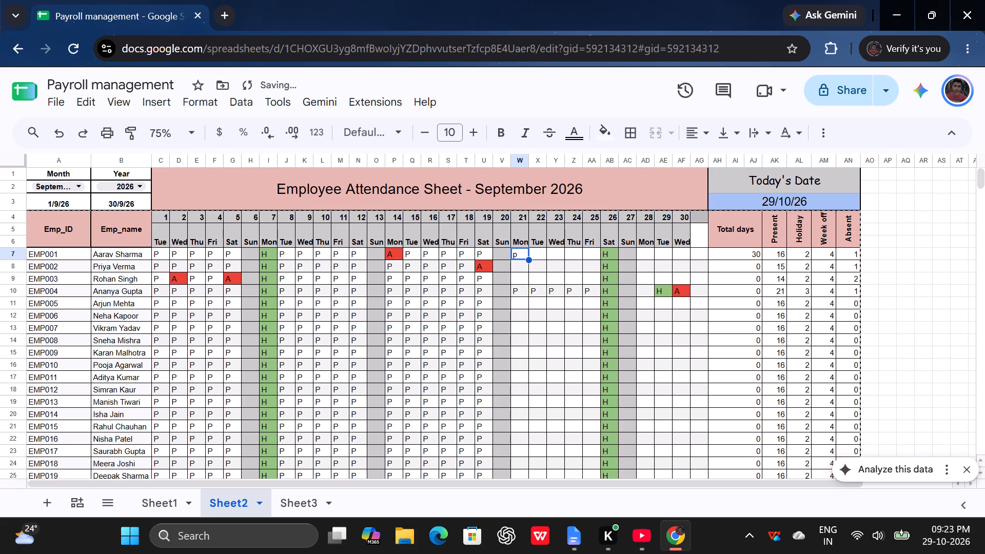
pyautogui.moveTo(528, 261); pyautogui.dragTo(526, 319)
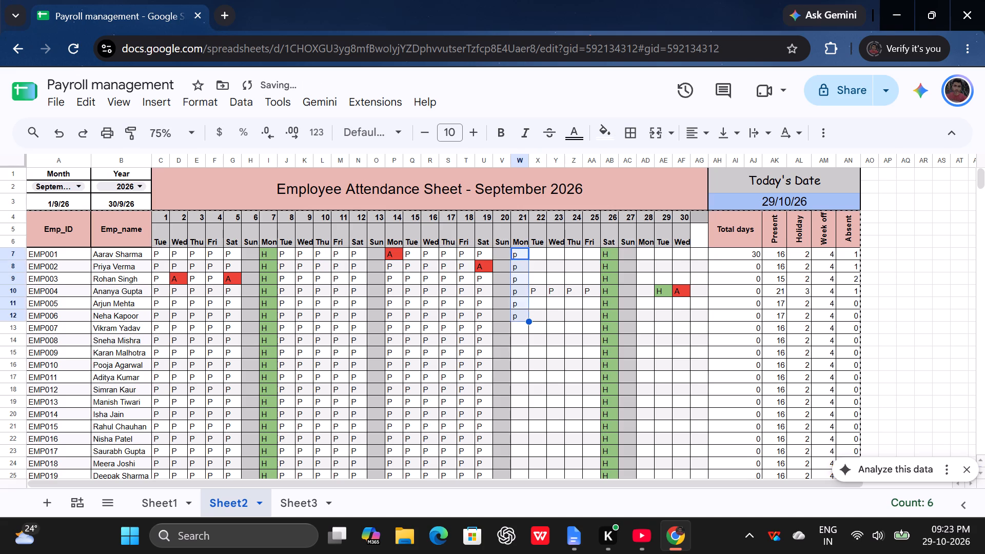
pyautogui.scroll(-1, 529, 322)
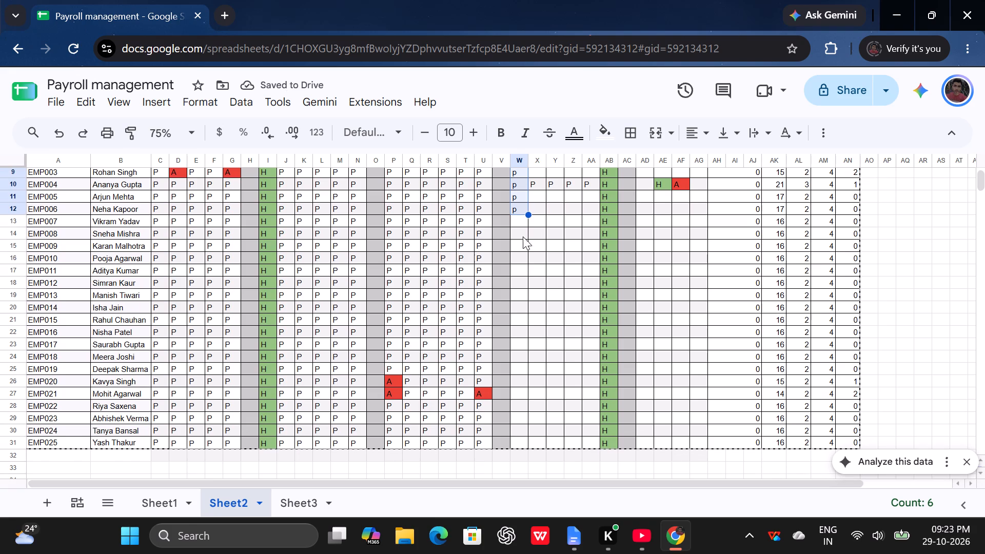
pyautogui.scroll(-1, 523, 236)
pyautogui.moveTo(529, 215); pyautogui.dragTo(524, 443)
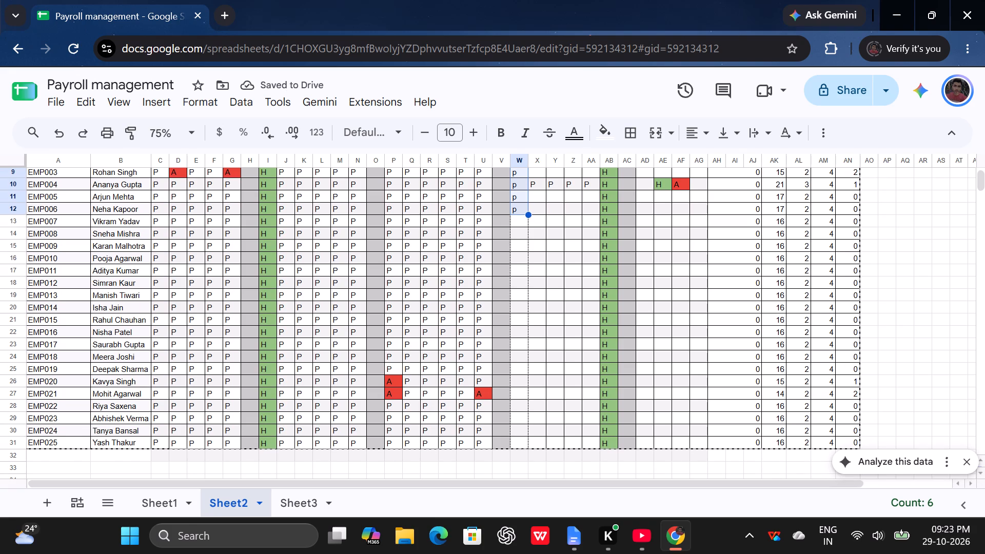
pyautogui.moveTo(524, 443); pyautogui.dragTo(523, 443)
# Enter P for EMP001 on day 22 and fill it down through EMP025.
pyautogui.scroll(4, 548, 386)
pyautogui.click(538, 258)
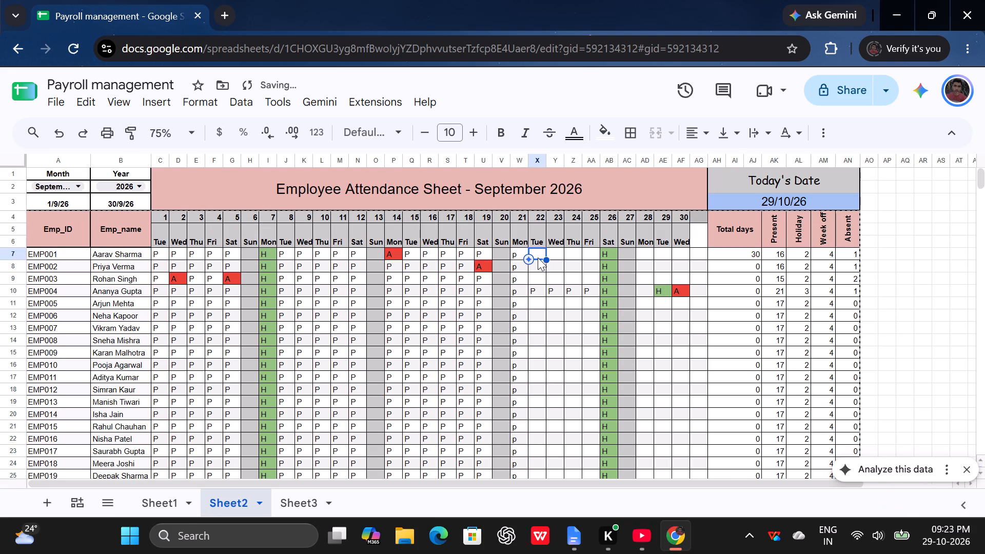
pyautogui.moveTo(546, 257); pyautogui.dragTo(542, 281)
pyautogui.click(536, 252)
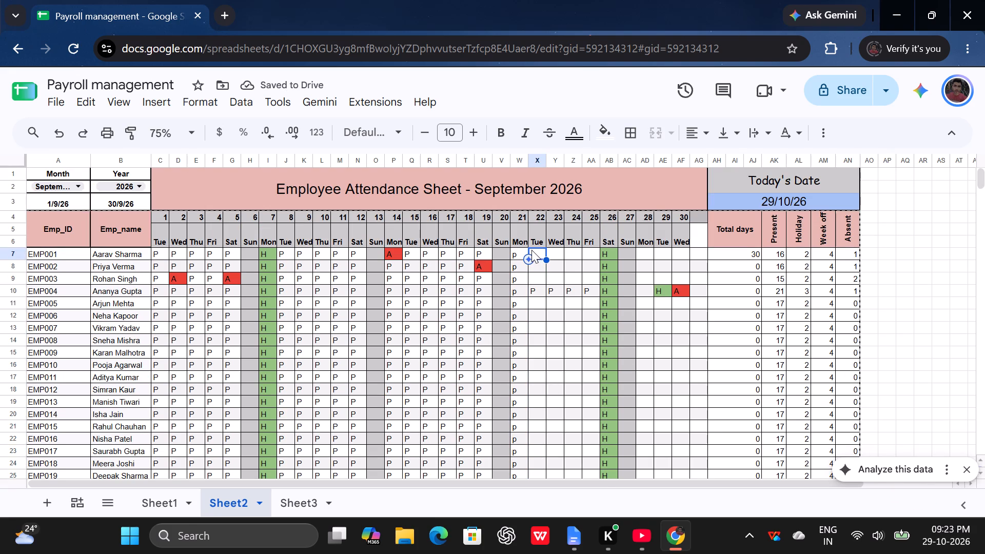
pyautogui.press('p')
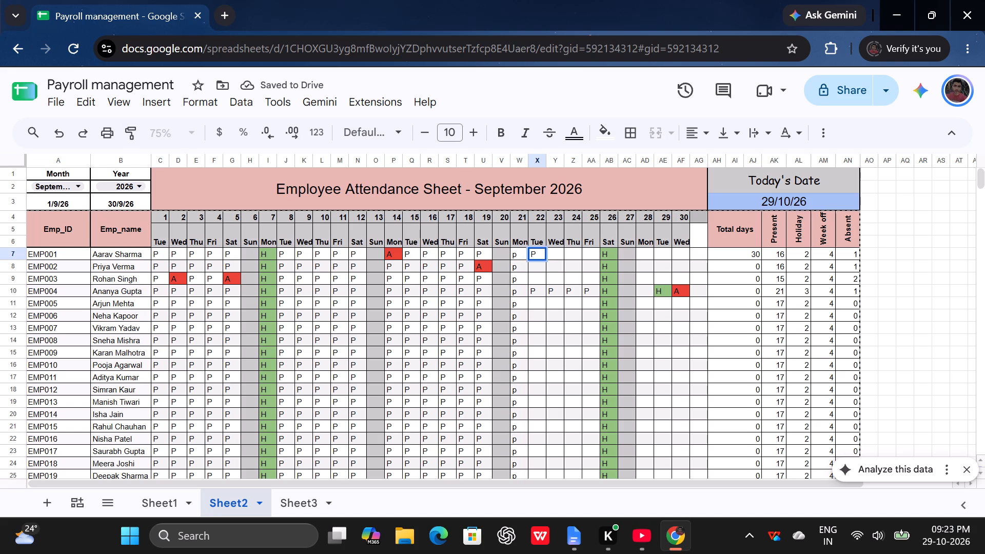
pyautogui.click(540, 252)
pyautogui.click(544, 260)
pyautogui.click(544, 271)
pyautogui.click(542, 253)
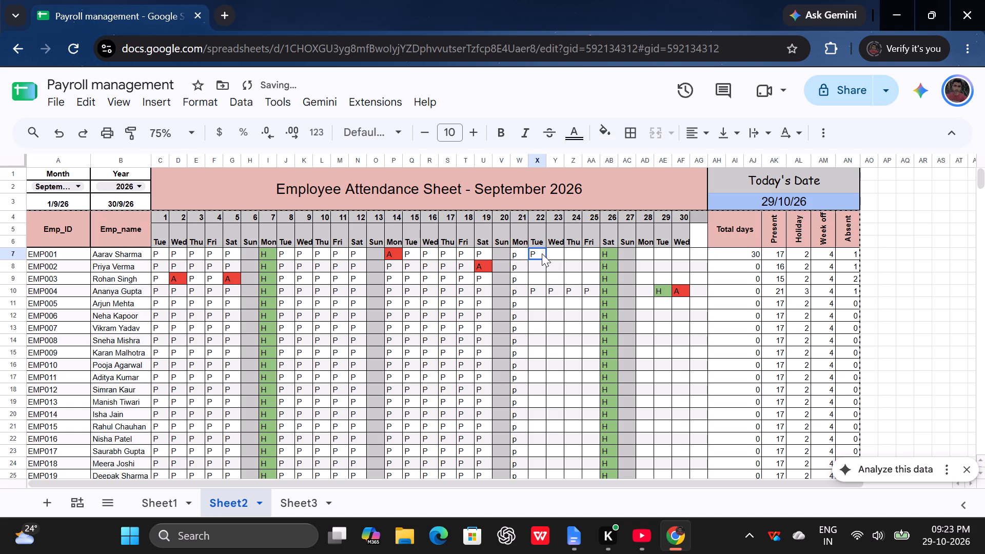
pyautogui.moveTo(546, 258); pyautogui.dragTo(547, 259)
pyautogui.moveTo(547, 259); pyautogui.dragTo(544, 422)
pyautogui.scroll(-1, 545, 413)
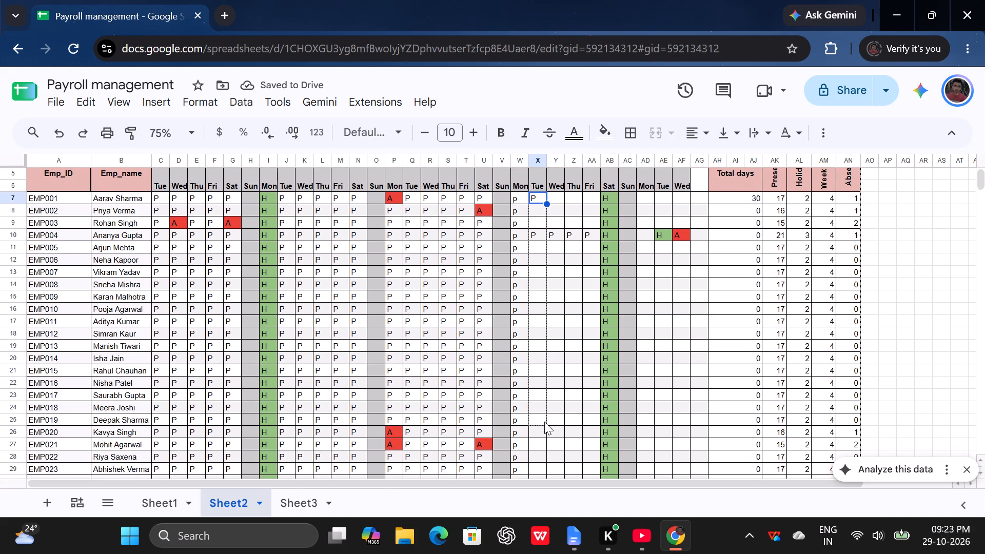
pyautogui.moveTo(544, 422); pyautogui.dragTo(542, 433)
pyautogui.scroll(-1, 544, 427)
# Enter P for EMP001 on day 23 and fill it down through EMP024.
pyautogui.scroll(3, 556, 403)
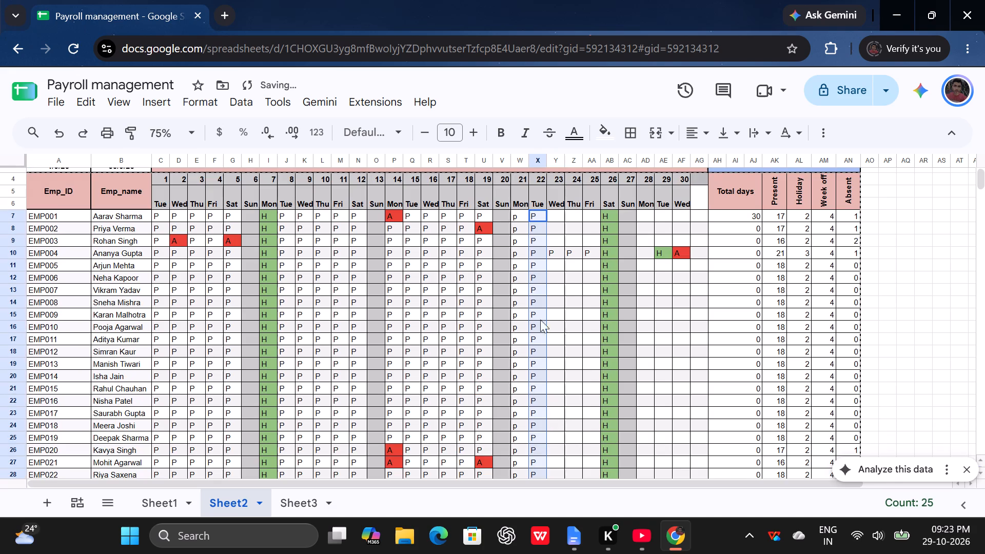
pyautogui.click(553, 253)
pyautogui.press('p')
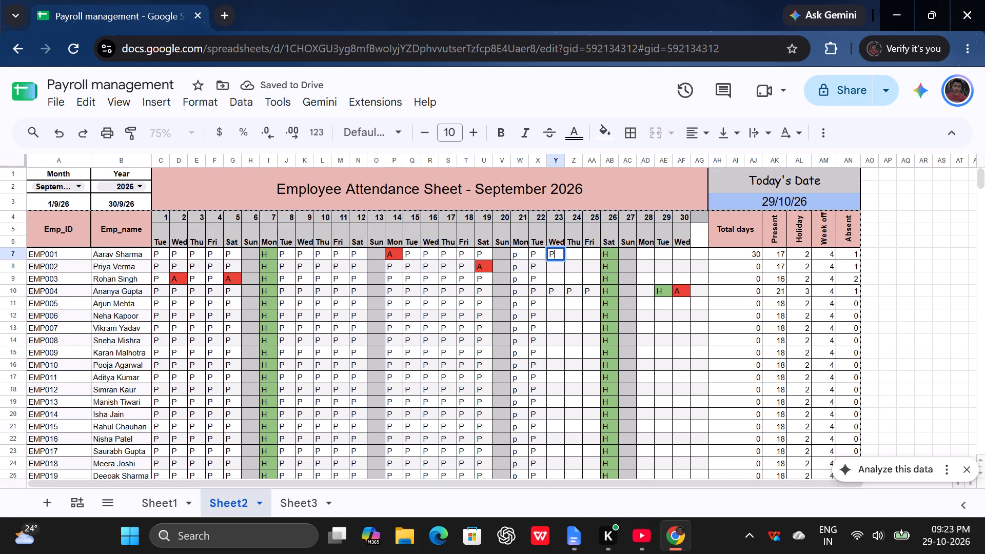
pyautogui.click(561, 249)
pyautogui.click(558, 267)
pyautogui.click(560, 256)
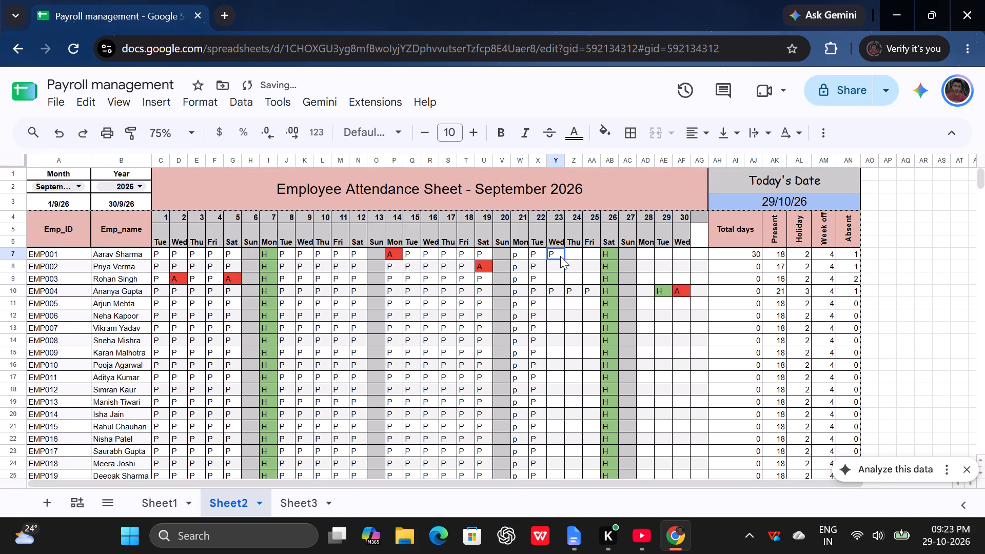
pyautogui.moveTo(565, 261); pyautogui.dragTo(556, 379)
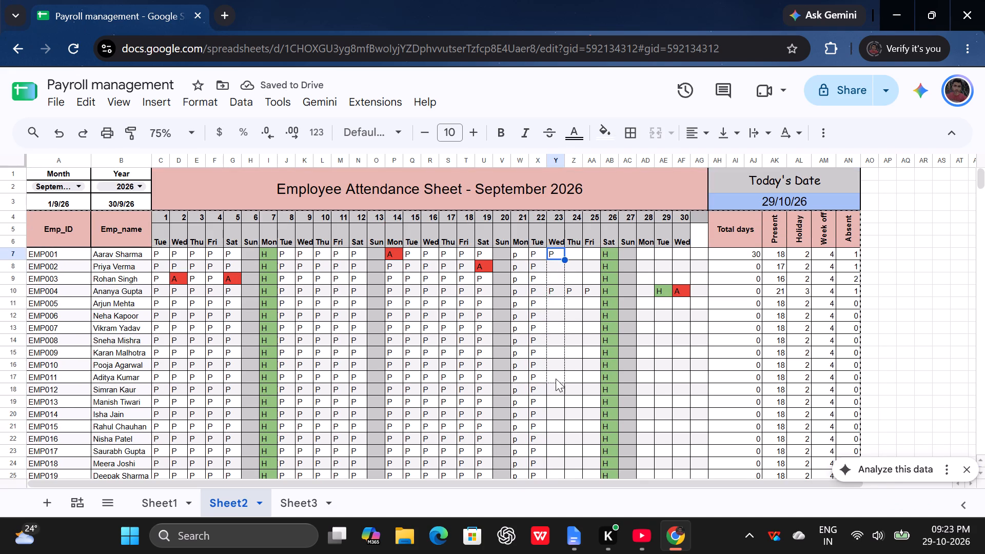
pyautogui.moveTo(556, 379); pyautogui.dragTo(561, 464)
pyautogui.scroll(-1, 561, 464)
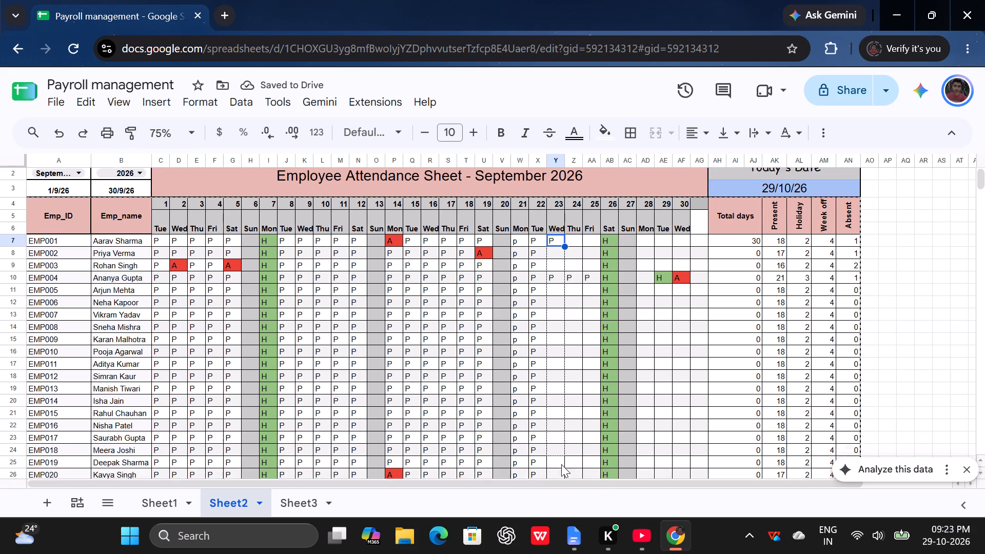
pyautogui.scroll(-1, 561, 464)
pyautogui.moveTo(561, 464); pyautogui.dragTo(555, 443)
pyautogui.scroll(-2, 562, 464)
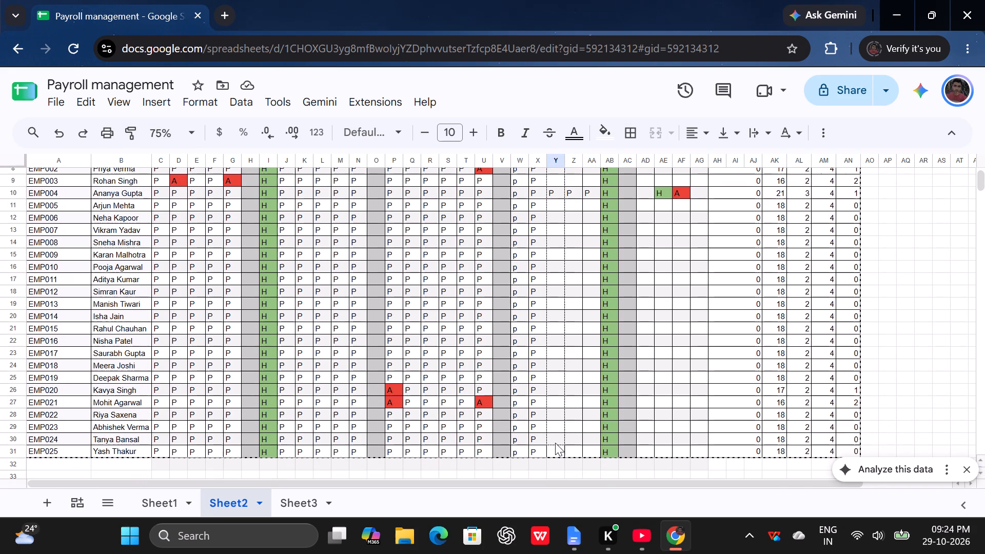
pyautogui.moveTo(555, 443); pyautogui.dragTo(555, 444)
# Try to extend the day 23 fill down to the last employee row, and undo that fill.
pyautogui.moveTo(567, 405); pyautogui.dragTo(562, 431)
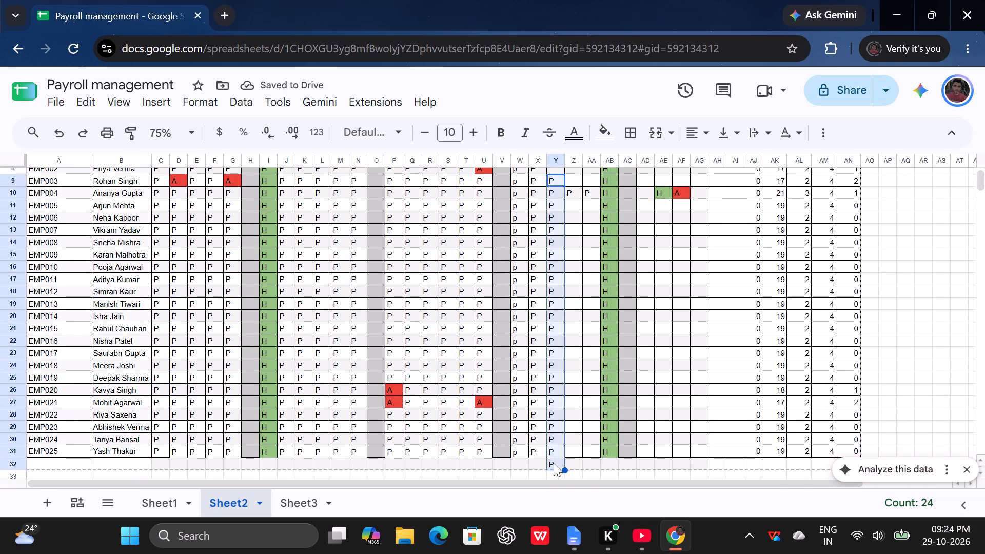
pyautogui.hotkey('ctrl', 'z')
# Enter P for EMP025 on day 23.
pyautogui.click(558, 439)
pyautogui.click(558, 450)
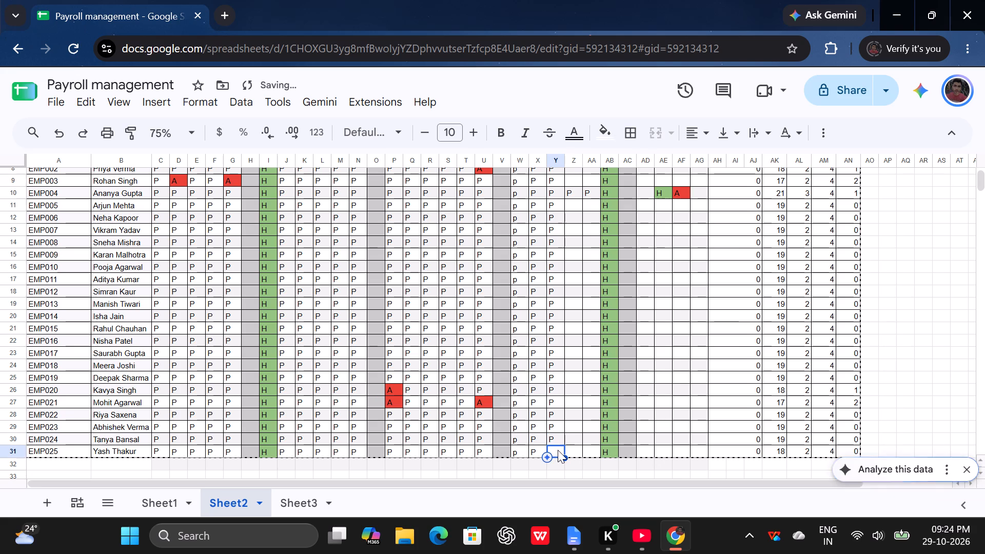
pyautogui.press('p')
pyautogui.press('Return')
# Enter P for EMP001 on day 24 and fill it down through EMP025.
pyautogui.scroll(1, 555, 367)
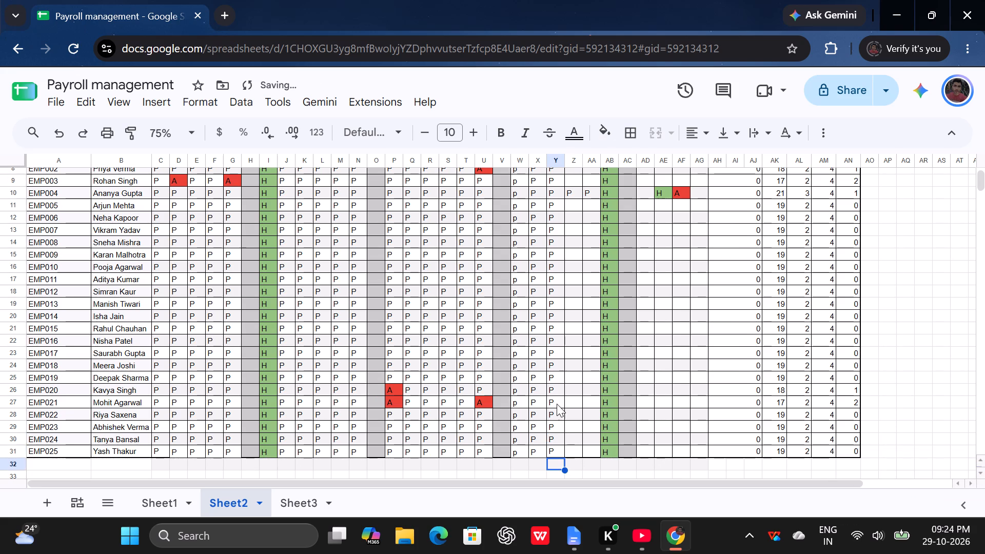
pyautogui.scroll(2, 557, 404)
pyautogui.click(572, 252)
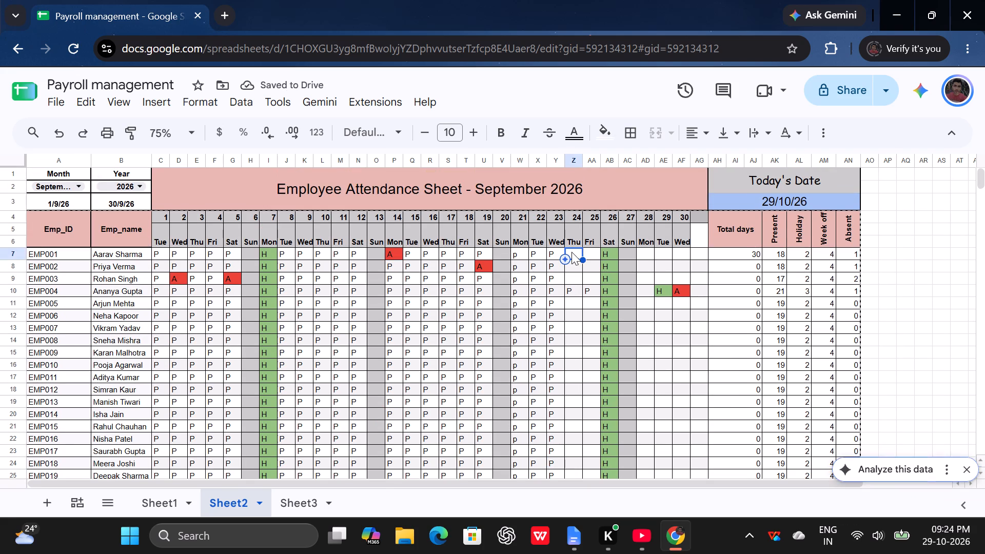
pyautogui.press('p')
pyautogui.scroll(-1, 573, 256)
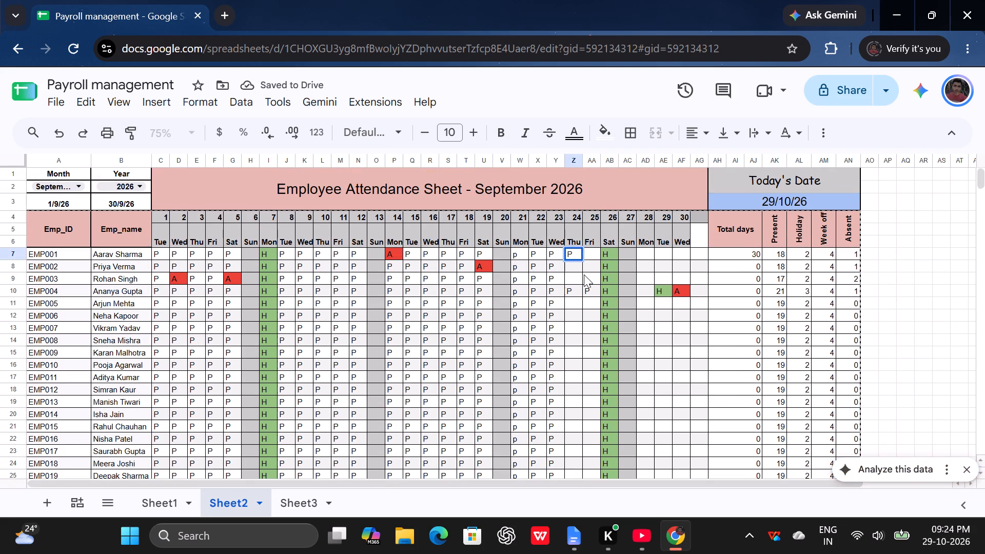
pyautogui.click(584, 274)
pyautogui.click(578, 253)
pyautogui.scroll(-1, 583, 260)
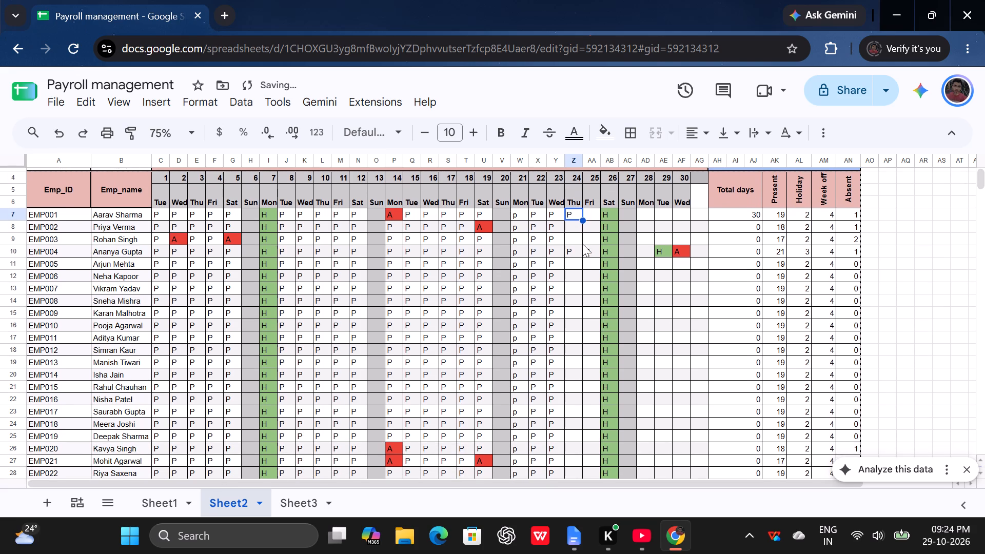
pyautogui.scroll(-1, 582, 244)
pyautogui.moveTo(585, 220); pyautogui.dragTo(586, 363)
pyautogui.scroll(-1, 587, 351)
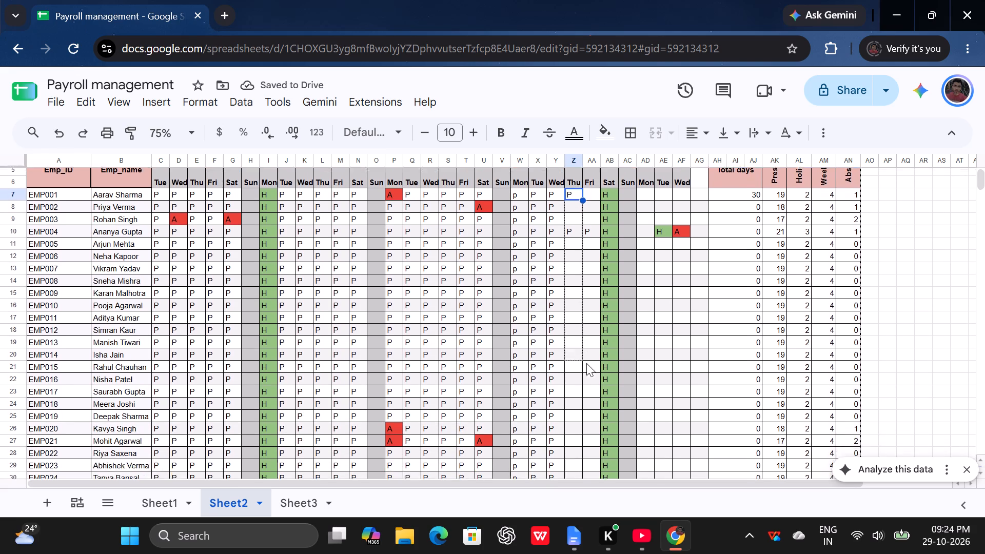
pyautogui.scroll(-1, 586, 363)
pyautogui.moveTo(586, 363); pyautogui.dragTo(574, 452)
pyautogui.scroll(-1, 581, 399)
pyautogui.click(587, 381)
# Enter P for EMP001 on day 25 and fill it down through EMP025.
pyautogui.scroll(3, 587, 381)
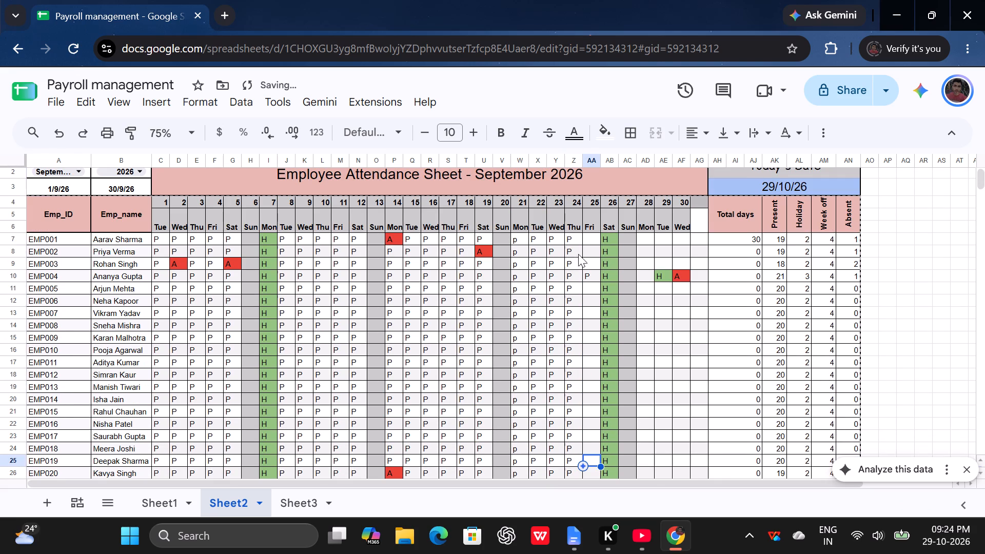
pyautogui.click(586, 254)
pyautogui.press('p')
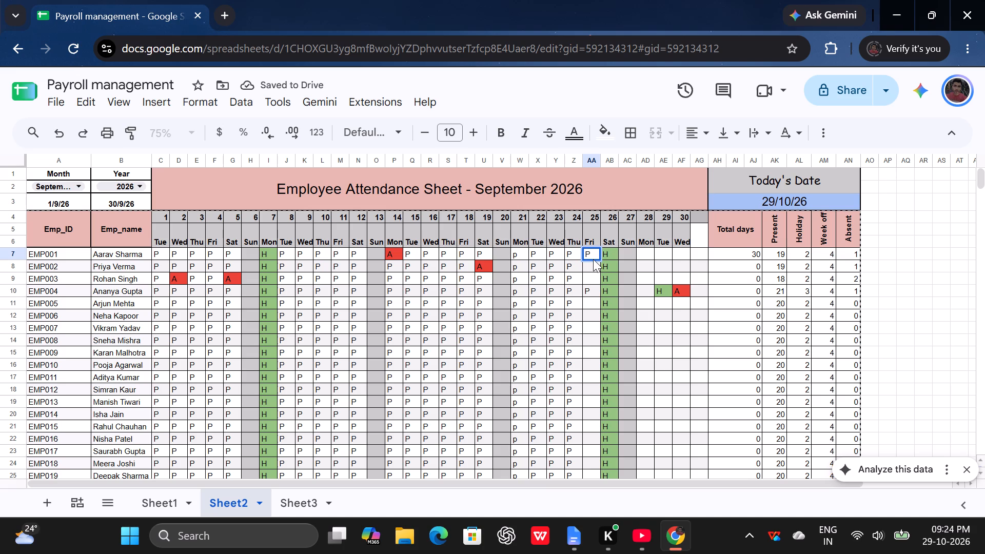
pyautogui.click(593, 259)
pyautogui.click(593, 259)
pyautogui.click(594, 268)
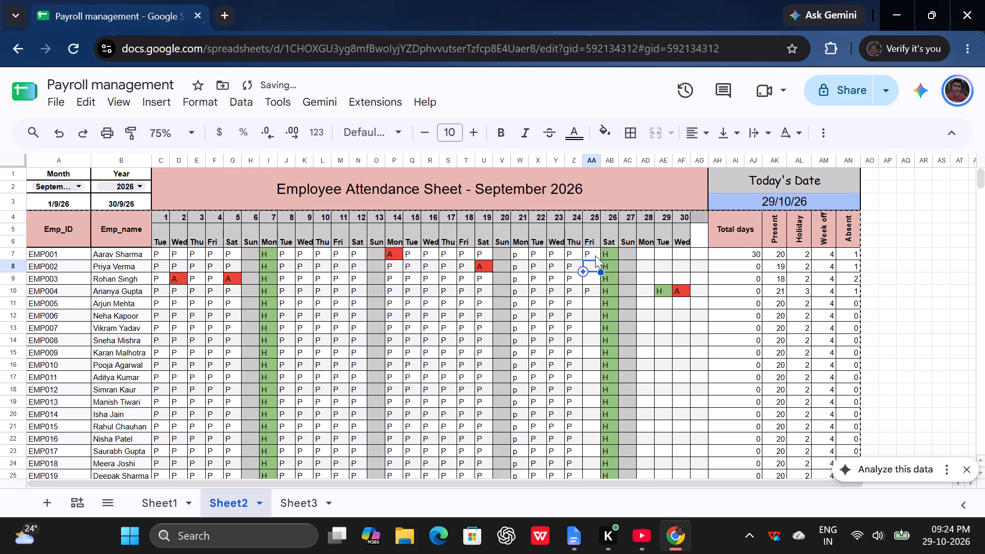
pyautogui.click(595, 255)
pyautogui.moveTo(600, 257); pyautogui.dragTo(598, 332)
pyautogui.scroll(-1, 598, 331)
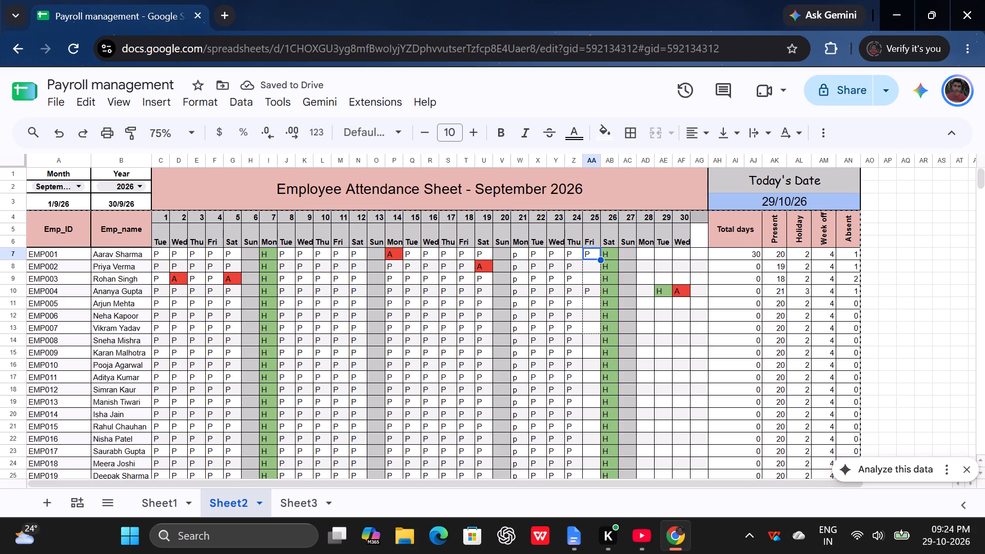
pyautogui.scroll(-1, 598, 332)
pyautogui.moveTo(598, 332); pyautogui.dragTo(588, 440)
pyautogui.scroll(-1, 593, 364)
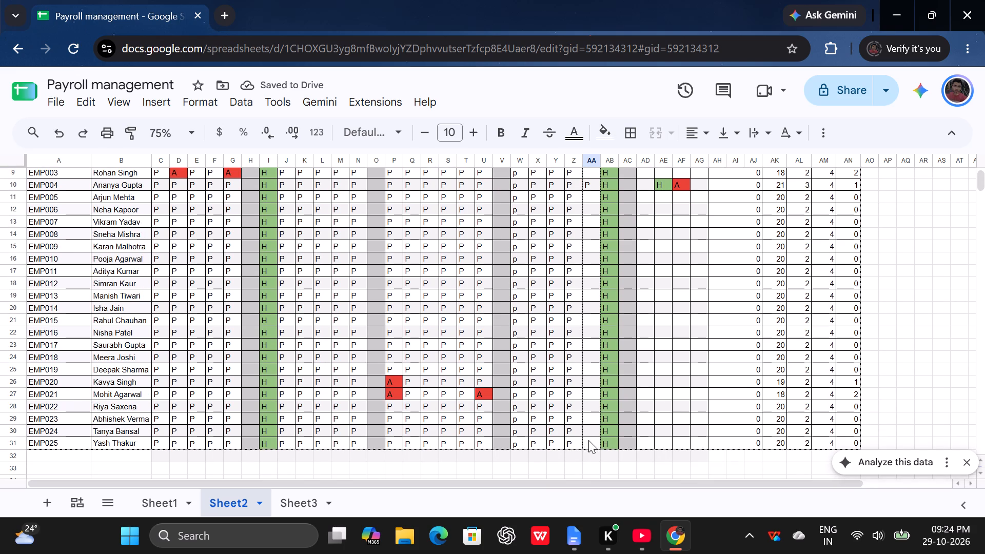
pyautogui.moveTo(588, 440); pyautogui.dragTo(590, 444)
pyautogui.click(671, 383)
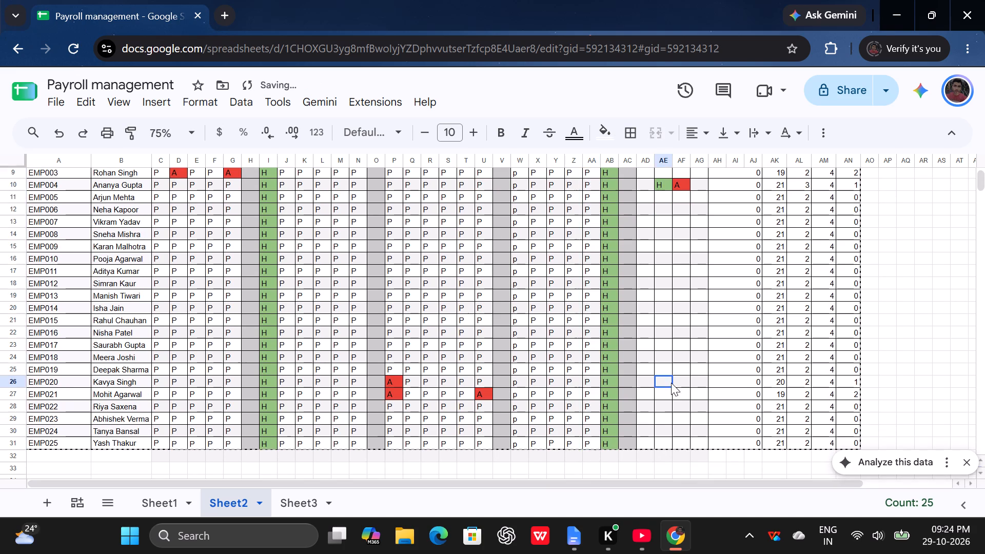
# Enter P for EMP001 on day 28 and fill it down through EMP025.
pyautogui.scroll(1, 669, 381)
pyautogui.click(642, 256)
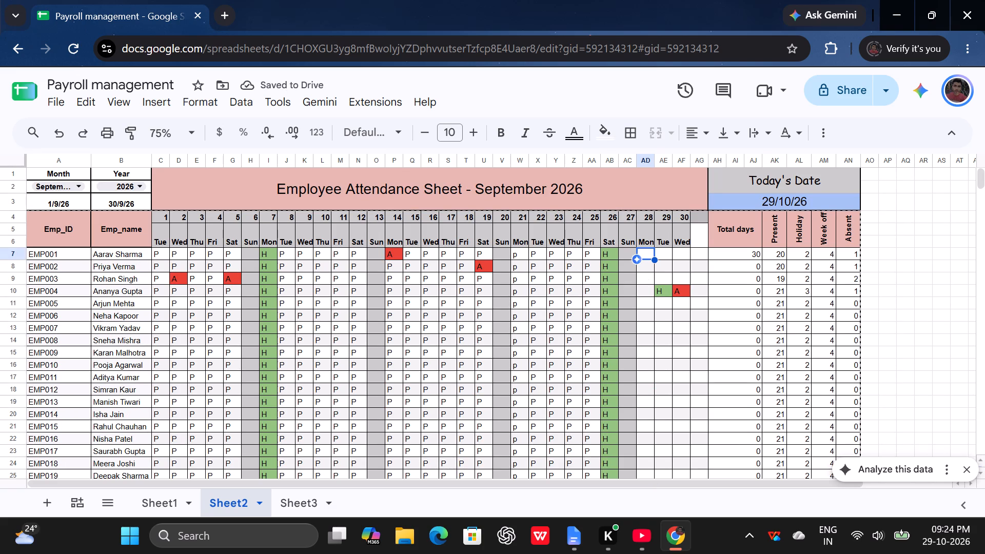
pyautogui.click(623, 257)
pyautogui.click(644, 251)
pyautogui.press('p')
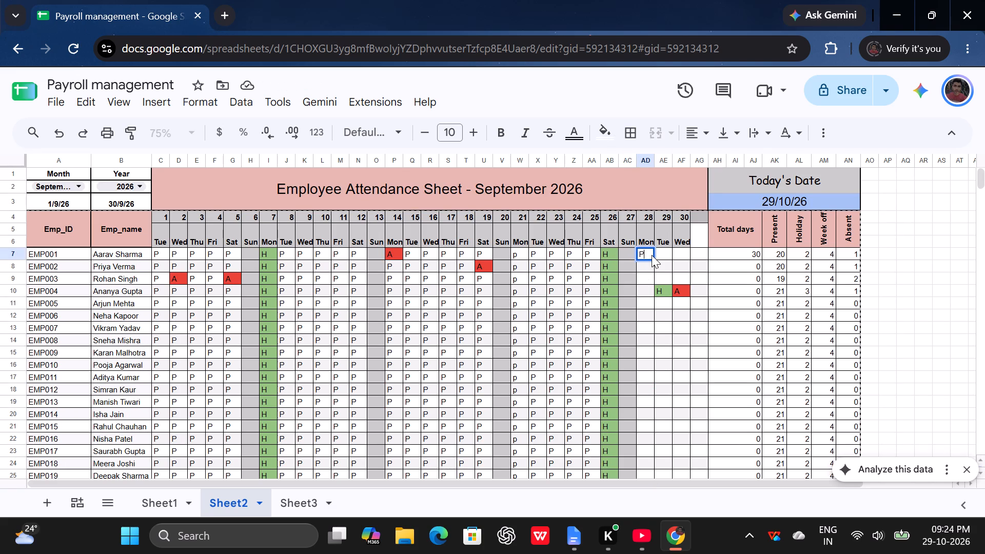
pyautogui.click(647, 279)
pyautogui.click(651, 252)
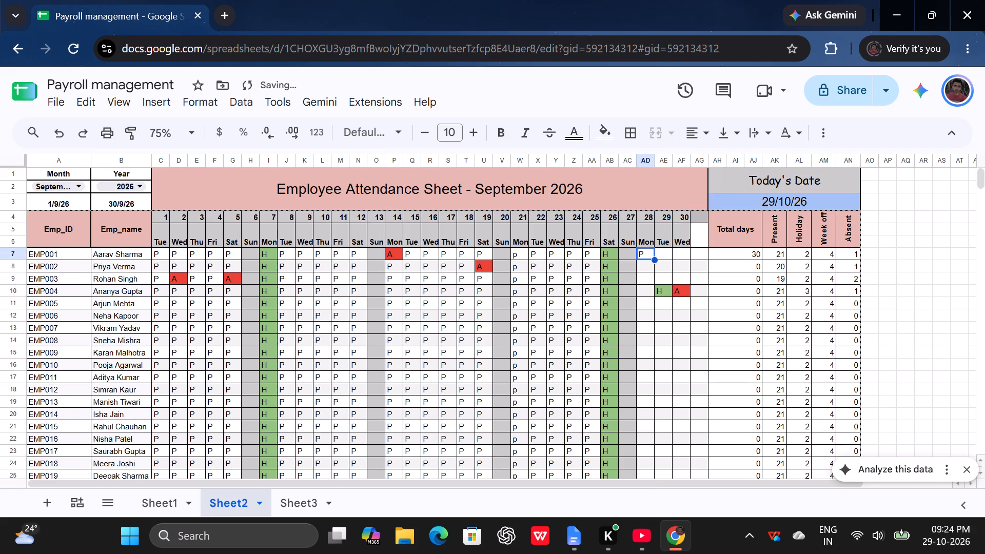
pyautogui.moveTo(653, 260); pyautogui.dragTo(648, 323)
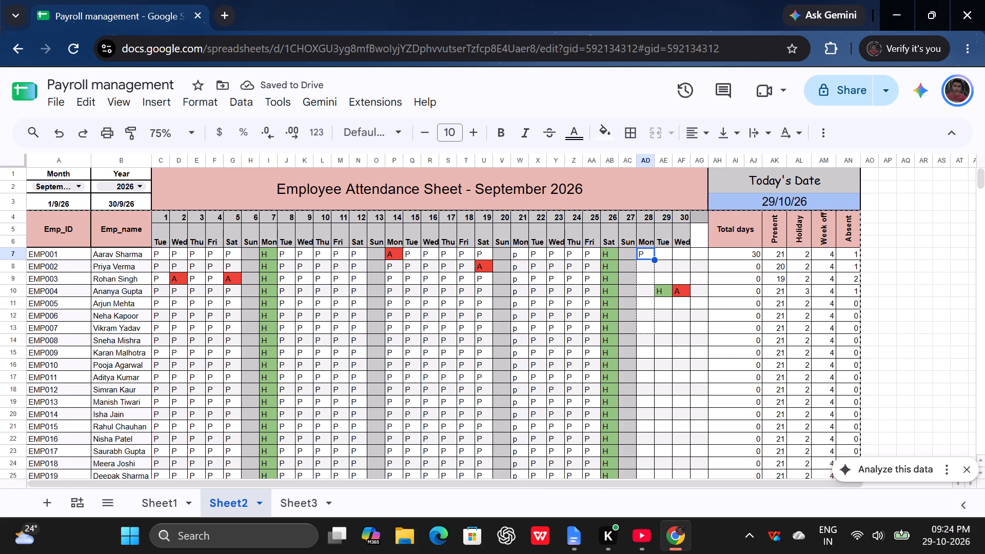
pyautogui.moveTo(648, 323); pyautogui.dragTo(647, 434)
pyautogui.scroll(-1, 648, 327)
pyautogui.scroll(-1, 647, 379)
pyautogui.click(669, 370)
# Enter P for EMP001 on day 29 and fill it down through EMP003.
pyautogui.scroll(2, 664, 359)
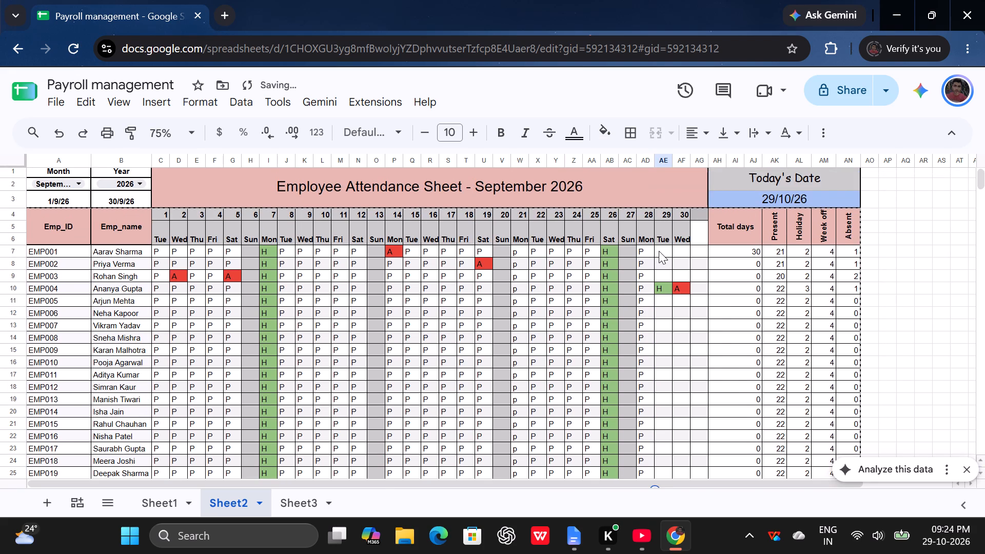
pyautogui.click(659, 251)
pyautogui.press('p')
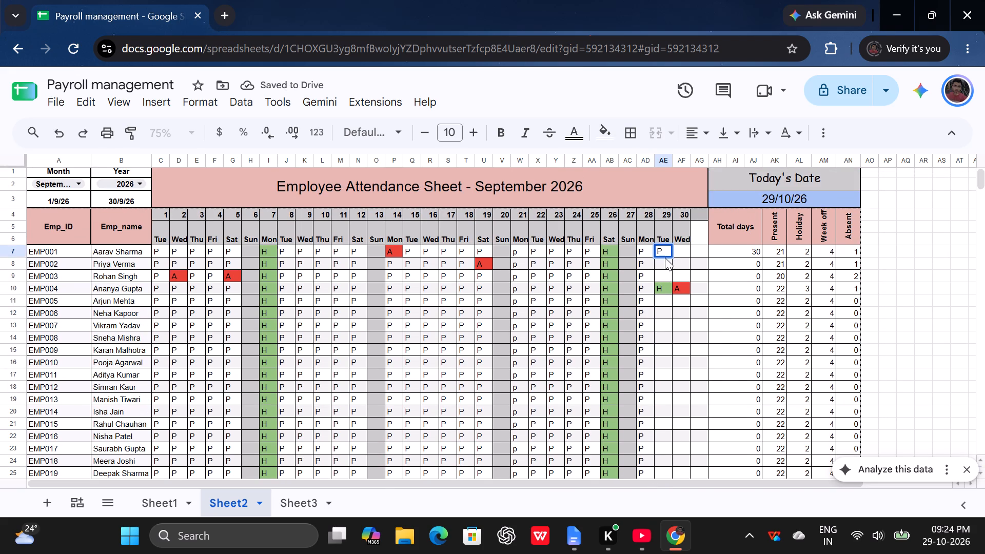
pyautogui.click(666, 252)
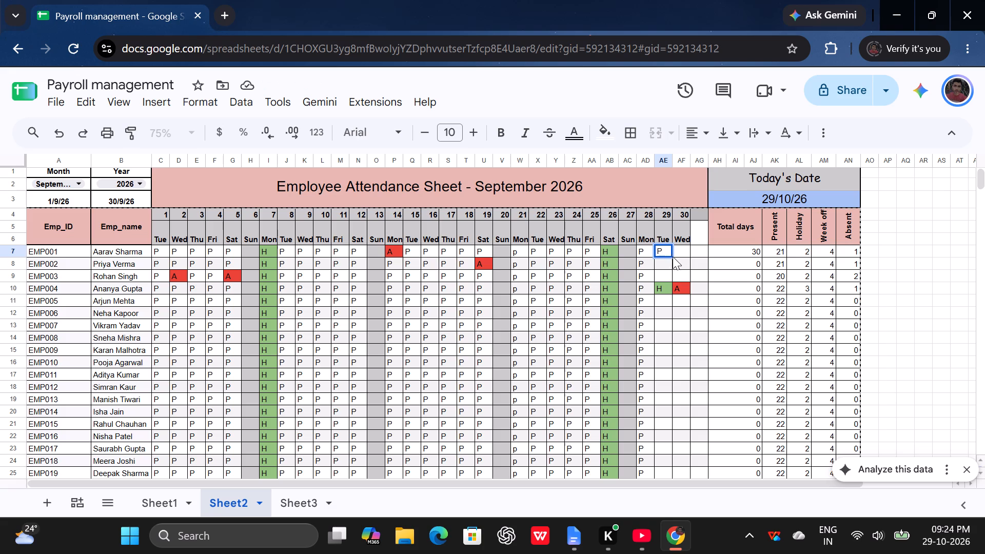
pyautogui.click(673, 256)
pyautogui.click(666, 253)
pyautogui.moveTo(672, 257); pyautogui.dragTo(666, 278)
# Enter P for EMP005 on day 29 and fill it down through EMP025.
pyautogui.click(661, 300)
pyautogui.press('p')
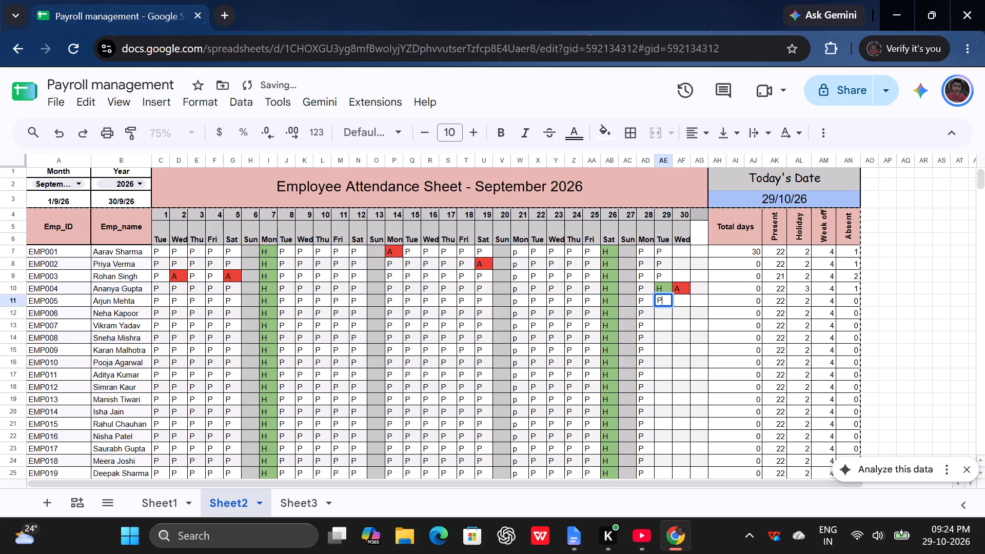
pyautogui.click(669, 314)
pyautogui.click(668, 302)
pyautogui.moveTo(673, 306); pyautogui.dragTo(667, 382)
pyautogui.scroll(-1, 668, 368)
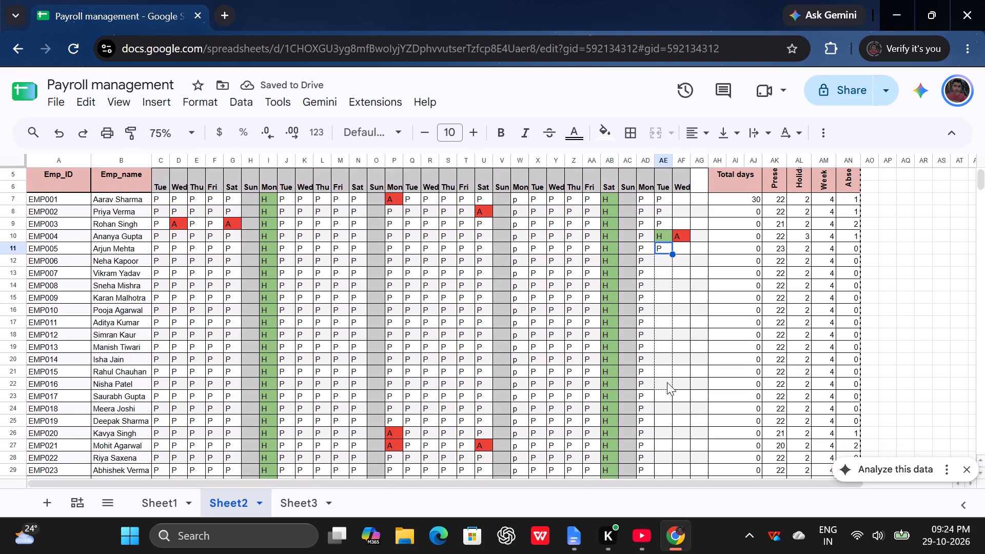
pyautogui.moveTo(667, 382); pyautogui.dragTo(663, 429)
pyautogui.scroll(-1, 667, 385)
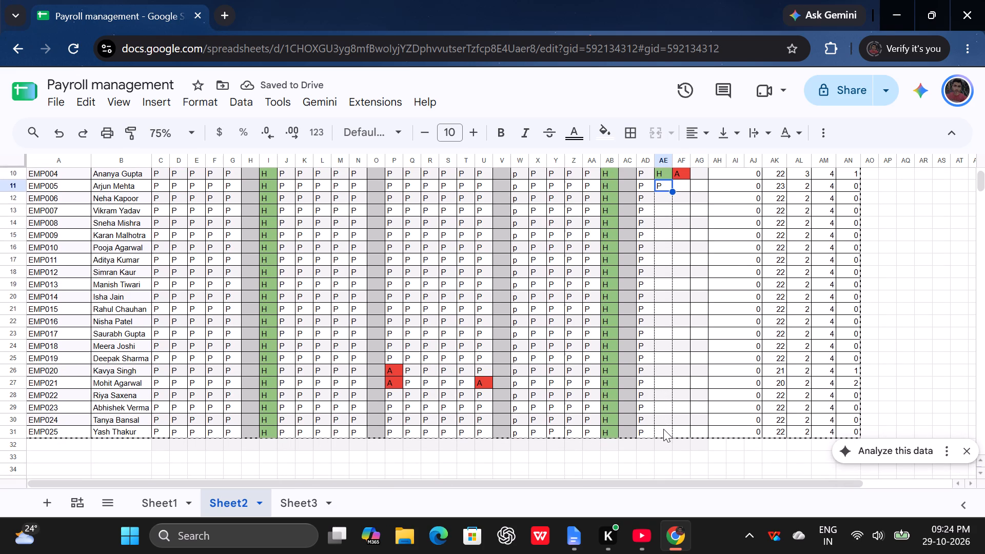
pyautogui.moveTo(663, 429); pyautogui.dragTo(663, 432)
pyautogui.click(687, 400)
# Enter P for EMP001 on day 30 and fill it down through EMP003.
pyautogui.scroll(2, 682, 379)
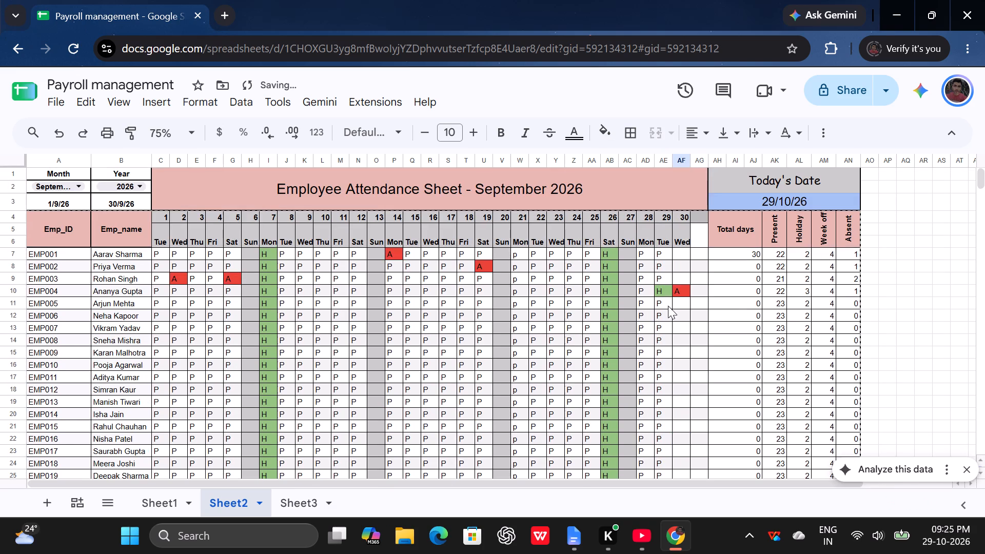
pyautogui.click(677, 250)
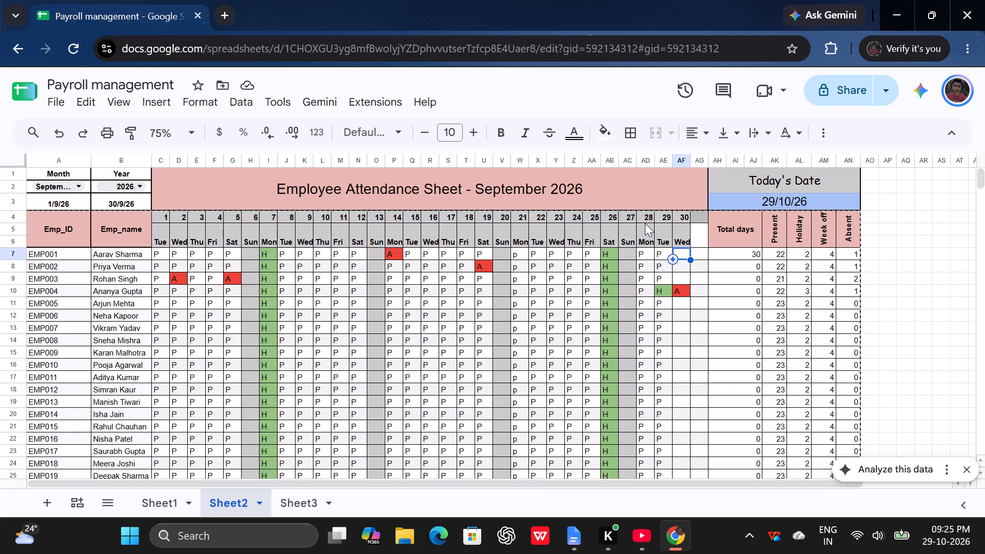
pyautogui.hscroll(1, 660, 335)
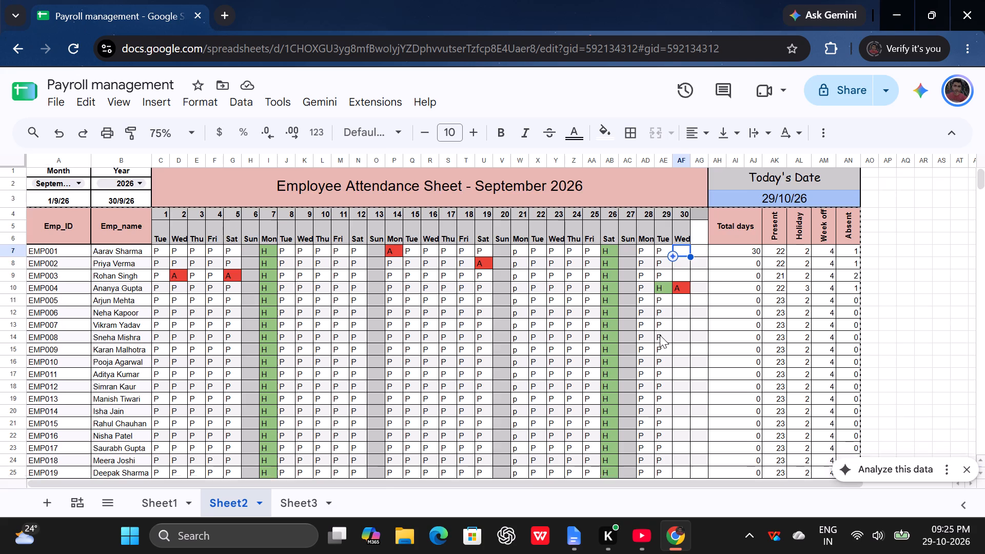
pyautogui.hscroll(1, 660, 335)
pyautogui.click(681, 254)
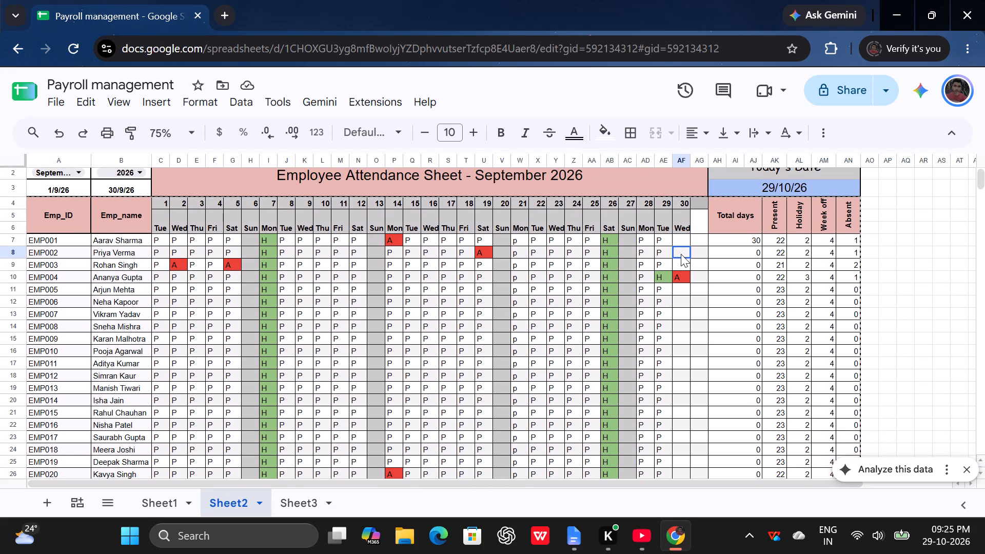
pyautogui.click(681, 242)
pyautogui.press('p')
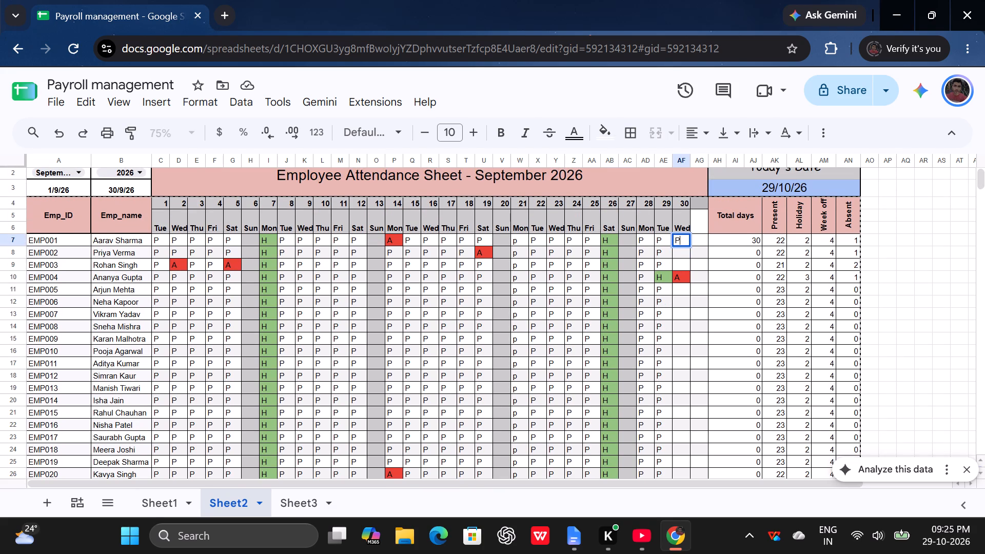
pyautogui.click(707, 257)
pyautogui.click(685, 235)
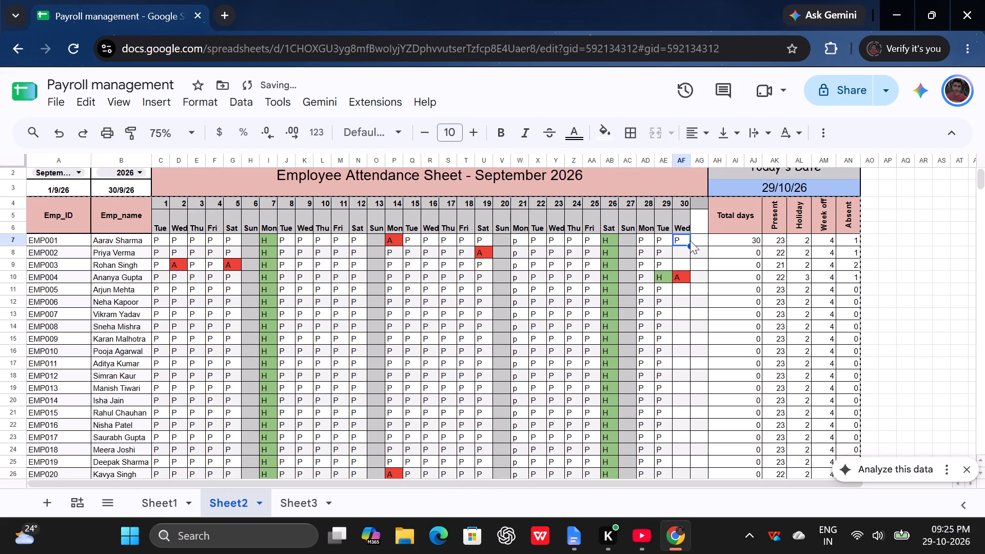
pyautogui.moveTo(690, 243); pyautogui.dragTo(688, 268)
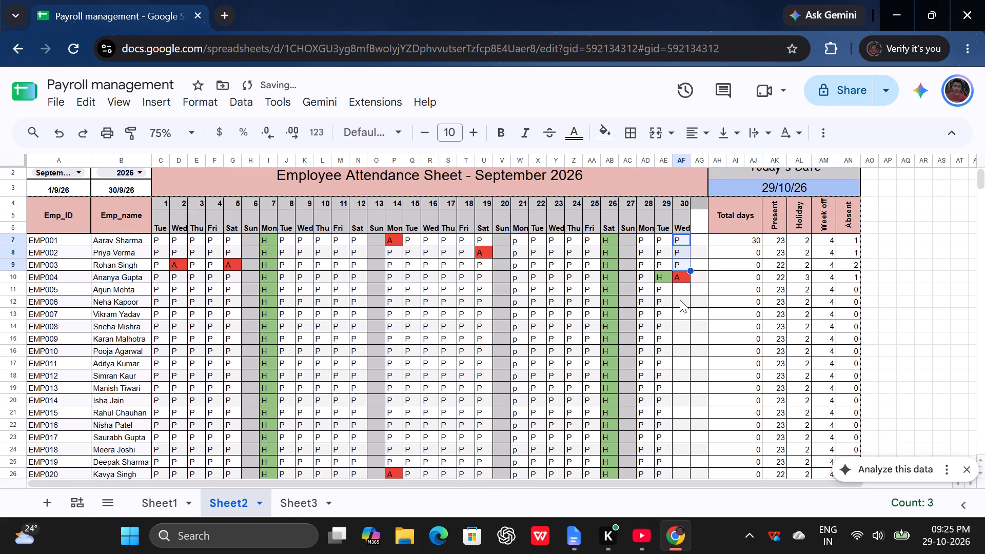
# Enter P for EMP005 on day 30 and fill it down through EMP025.
pyautogui.click(682, 289)
pyautogui.press('p')
pyautogui.click(683, 298)
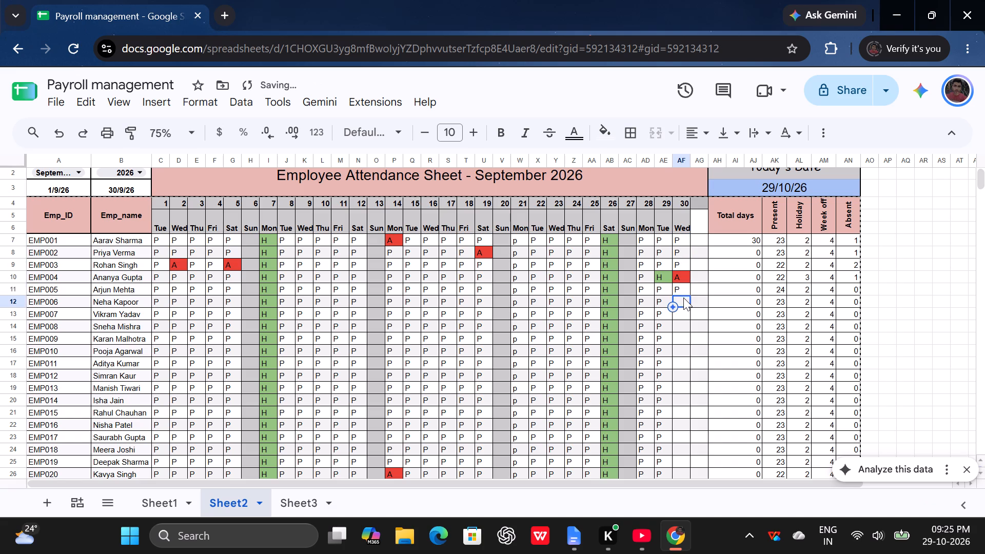
pyautogui.click(688, 290)
pyautogui.moveTo(689, 294); pyautogui.dragTo(683, 371)
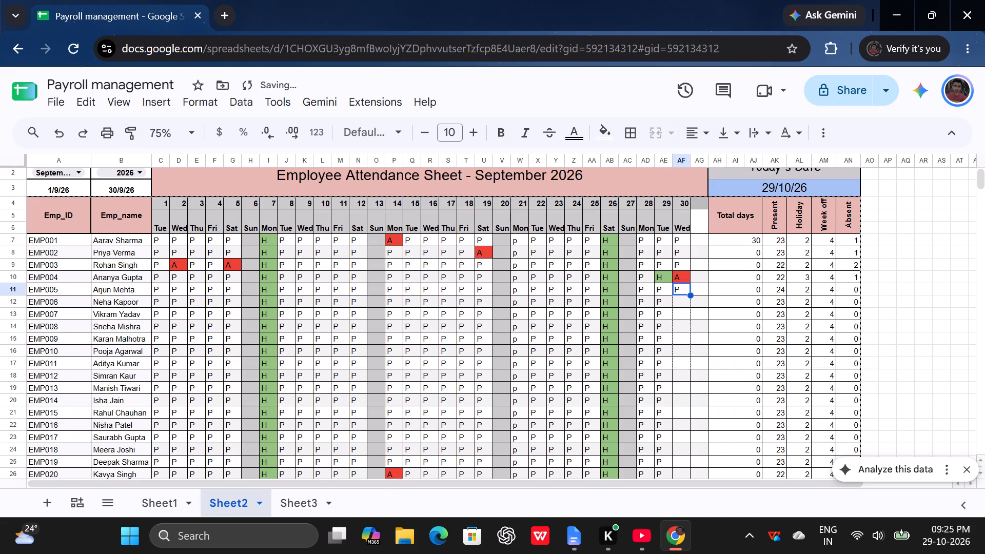
pyautogui.moveTo(683, 371); pyautogui.dragTo(682, 432)
pyautogui.scroll(-1, 683, 372)
pyautogui.scroll(-1, 680, 417)
pyautogui.scroll(2, 687, 381)
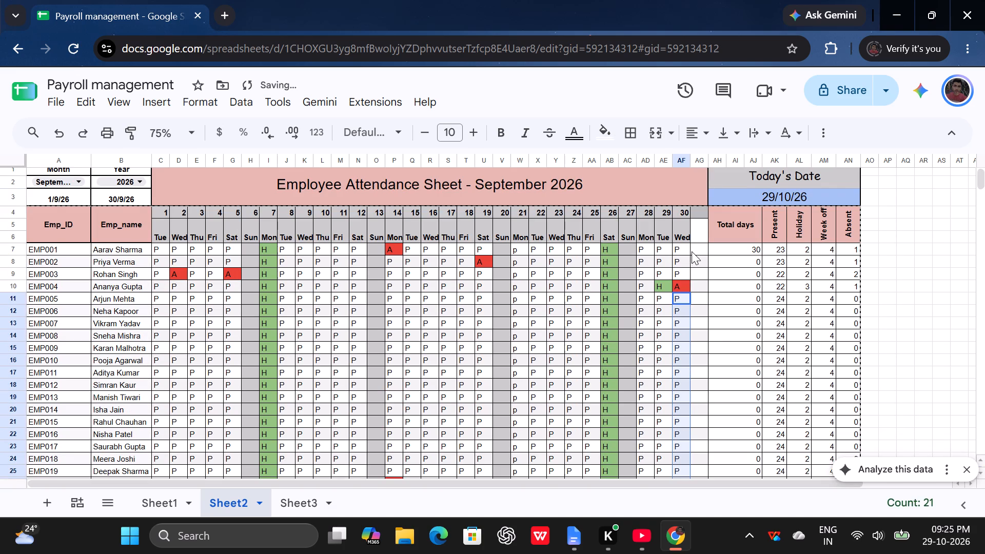
pyautogui.scroll(-1, 710, 283)
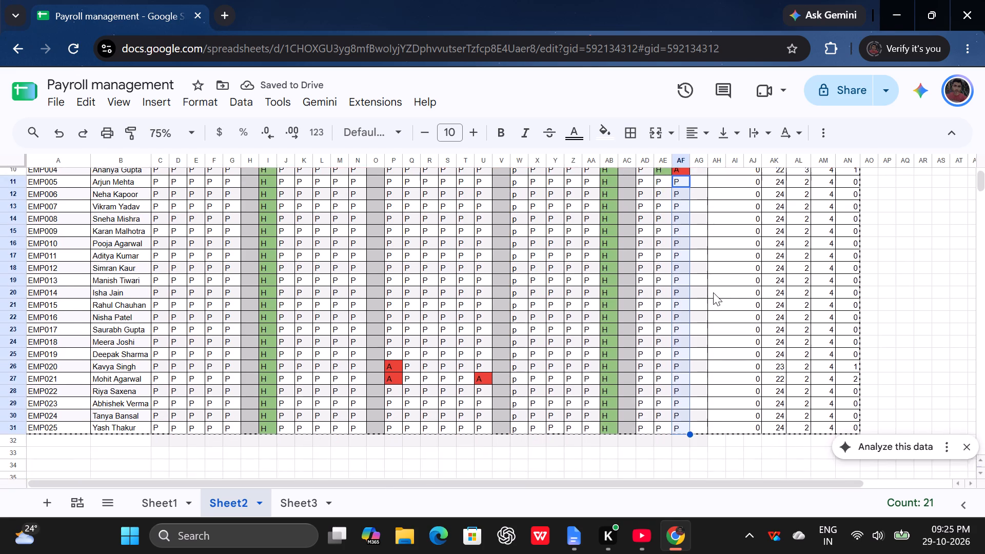
pyautogui.scroll(-1, 713, 292)
pyautogui.click(715, 293)
pyautogui.scroll(1, 722, 306)
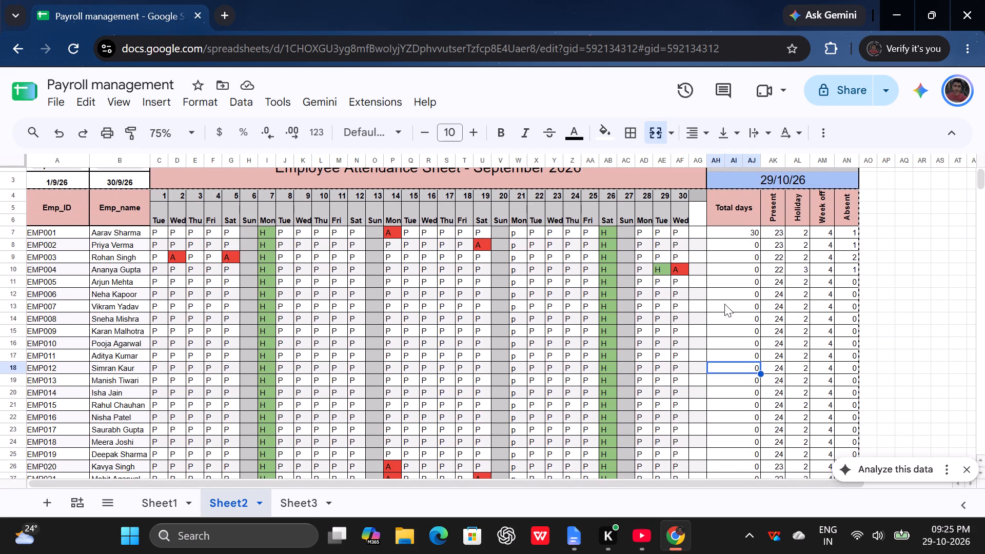
pyautogui.scroll(1, 725, 304)
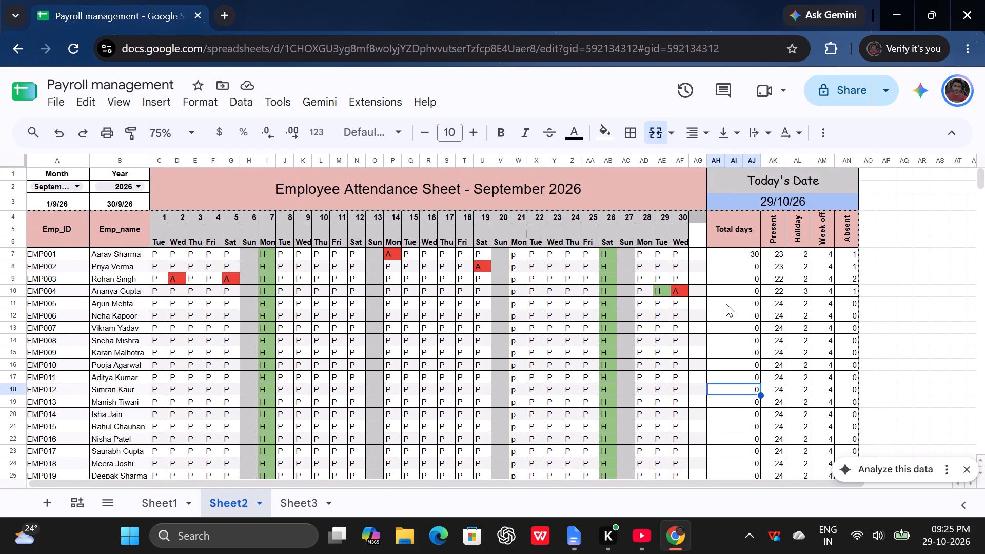
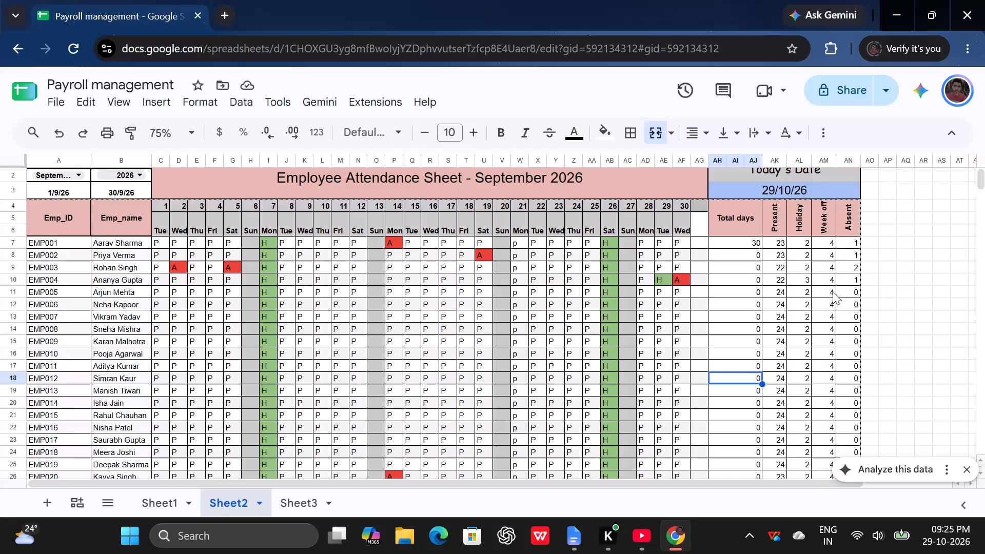
# Fill the EMP001 Total days formula down the column through EMP025.
pyautogui.scroll(-1, 833, 291)
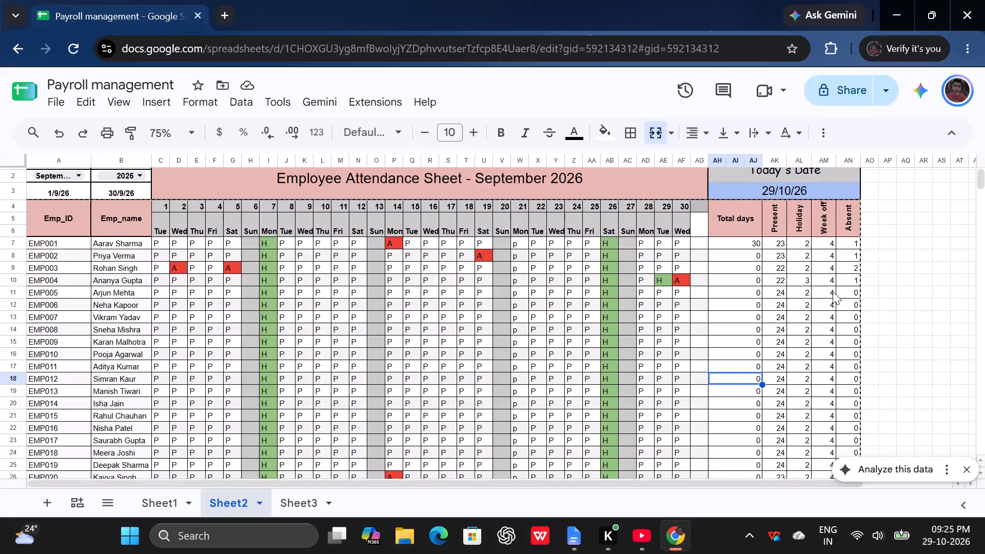
pyautogui.scroll(-2, 833, 291)
pyautogui.click(740, 243)
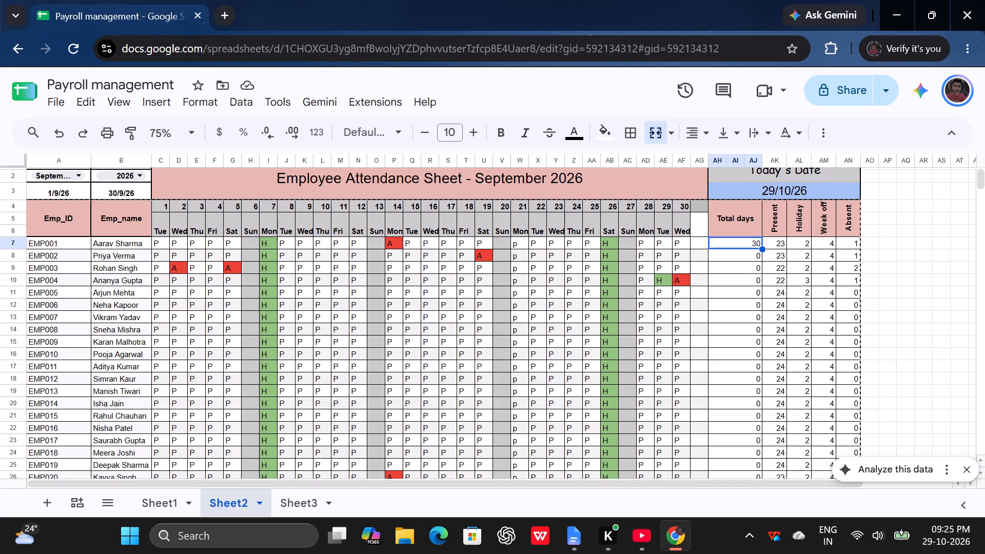
pyautogui.moveTo(763, 249); pyautogui.dragTo(759, 266)
pyautogui.moveTo(759, 266); pyautogui.dragTo(758, 455)
pyautogui.scroll(-2, 757, 454)
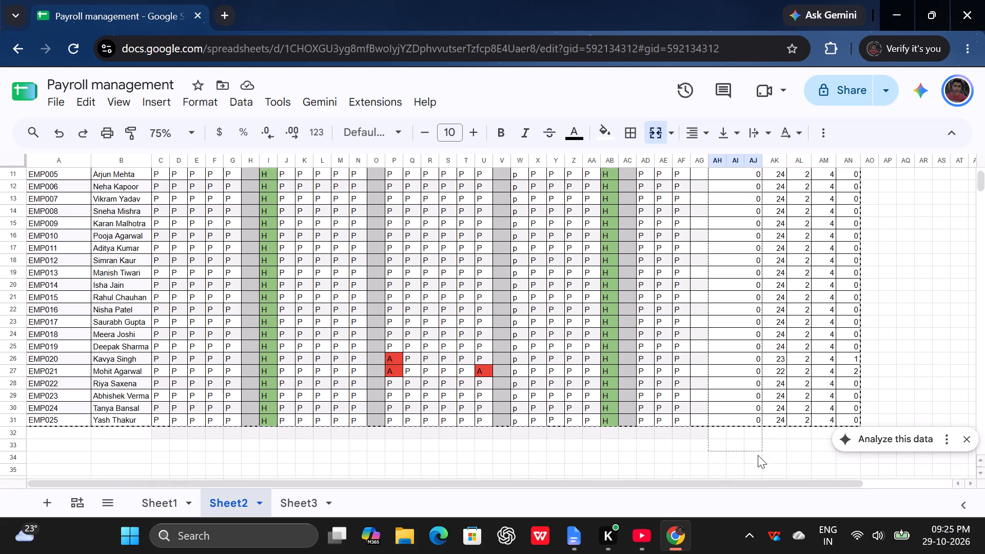
pyautogui.moveTo(758, 455); pyautogui.dragTo(752, 409)
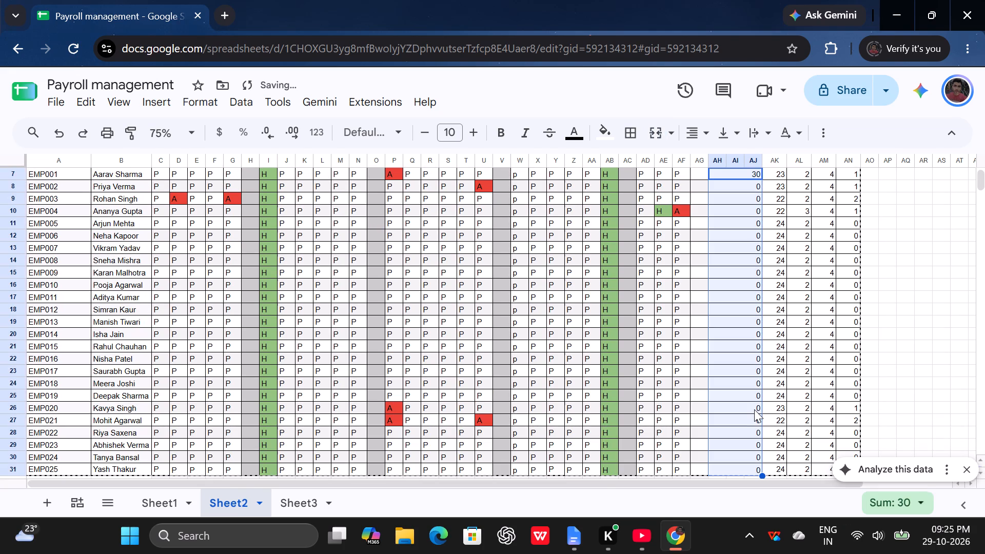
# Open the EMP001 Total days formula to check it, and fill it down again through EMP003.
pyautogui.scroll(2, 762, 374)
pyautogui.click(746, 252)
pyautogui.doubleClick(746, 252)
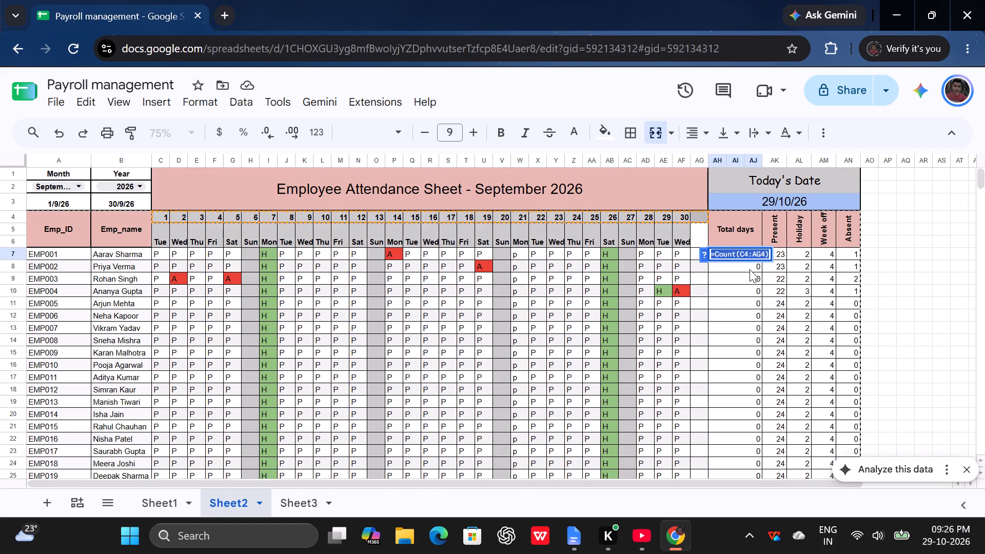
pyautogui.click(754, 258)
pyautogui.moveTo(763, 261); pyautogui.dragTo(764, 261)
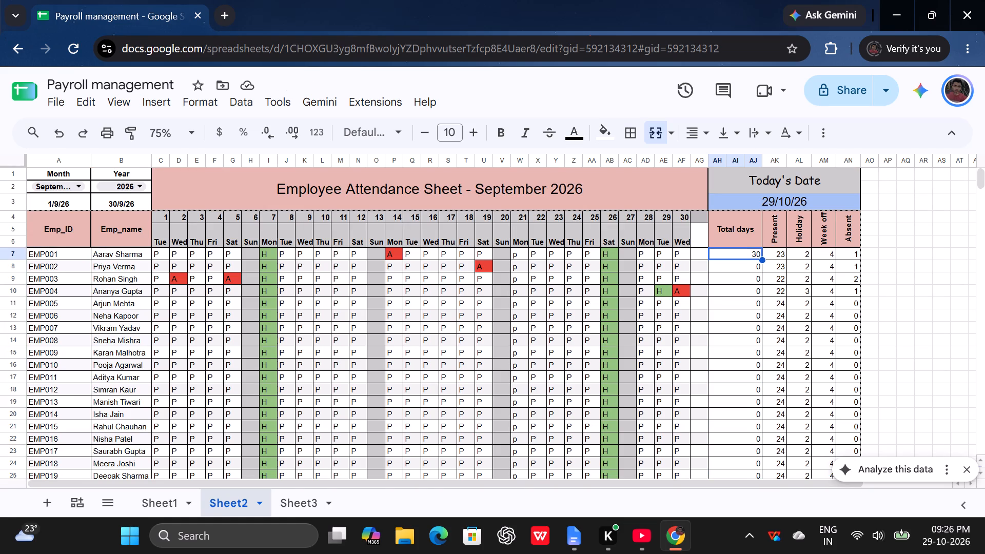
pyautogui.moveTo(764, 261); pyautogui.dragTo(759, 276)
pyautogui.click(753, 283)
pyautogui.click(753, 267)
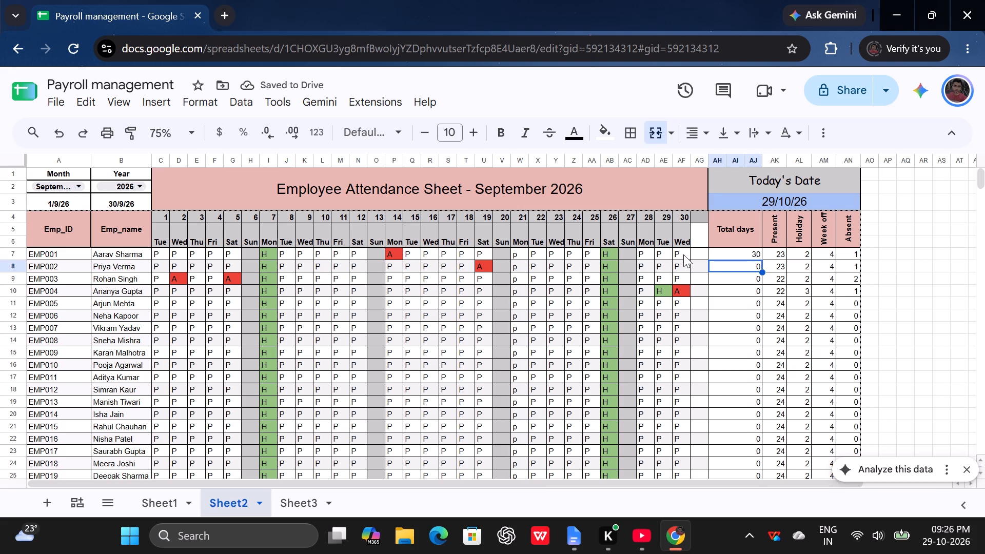
# Examine the Total days formula in the EMP002 row, checking which range it counts.
pyautogui.click(683, 254)
pyautogui.click(736, 254)
pyautogui.doubleClick(736, 254)
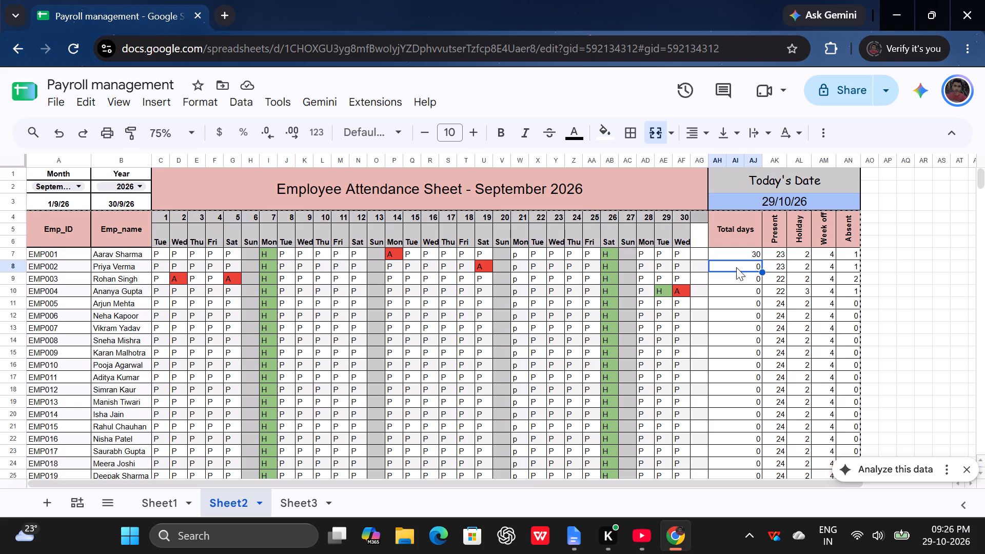
pyautogui.click(736, 259)
pyautogui.click(736, 259)
pyautogui.click(737, 256)
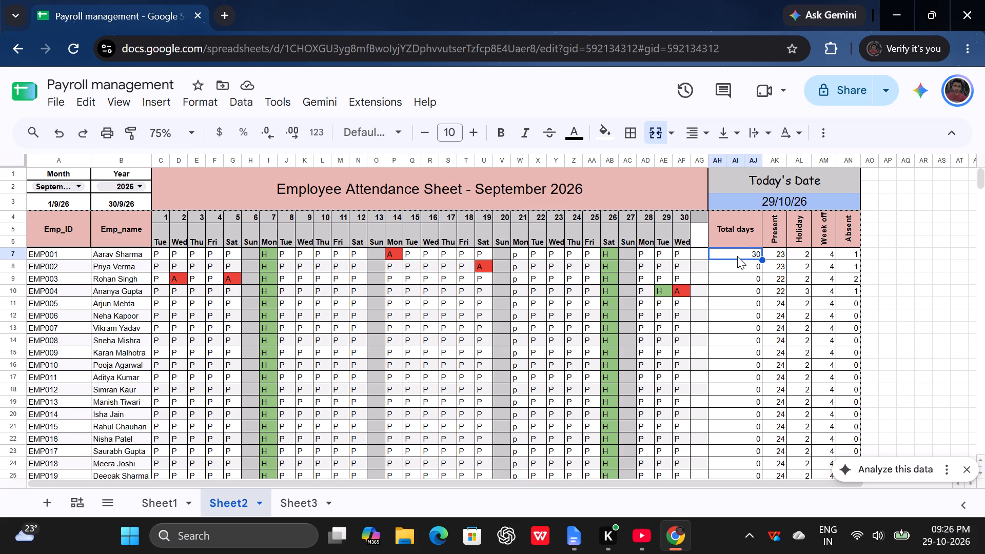
pyautogui.doubleClick(736, 264)
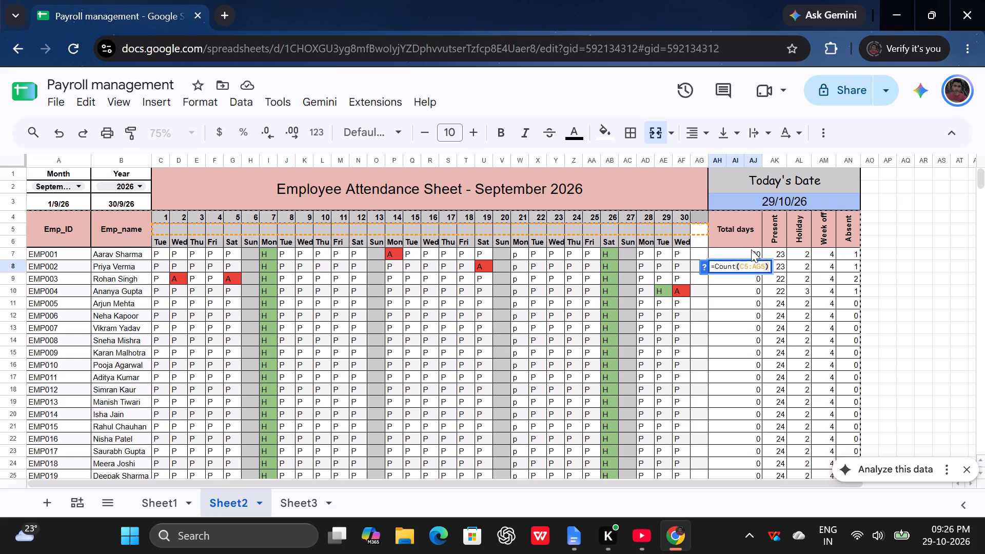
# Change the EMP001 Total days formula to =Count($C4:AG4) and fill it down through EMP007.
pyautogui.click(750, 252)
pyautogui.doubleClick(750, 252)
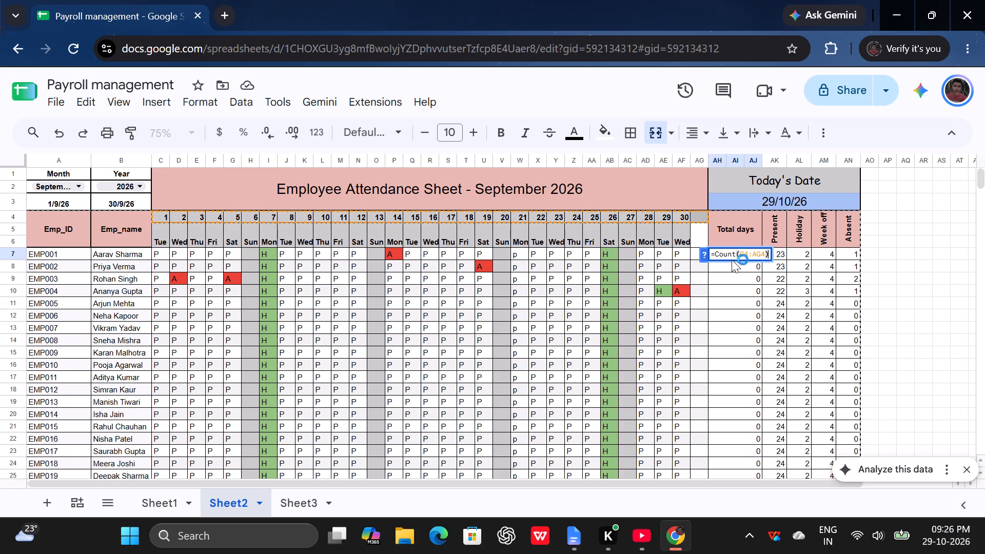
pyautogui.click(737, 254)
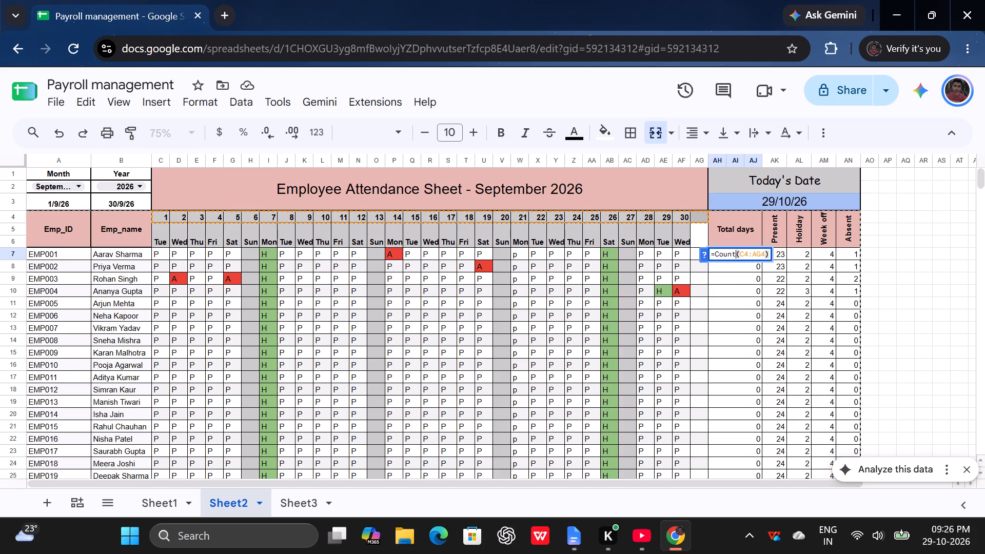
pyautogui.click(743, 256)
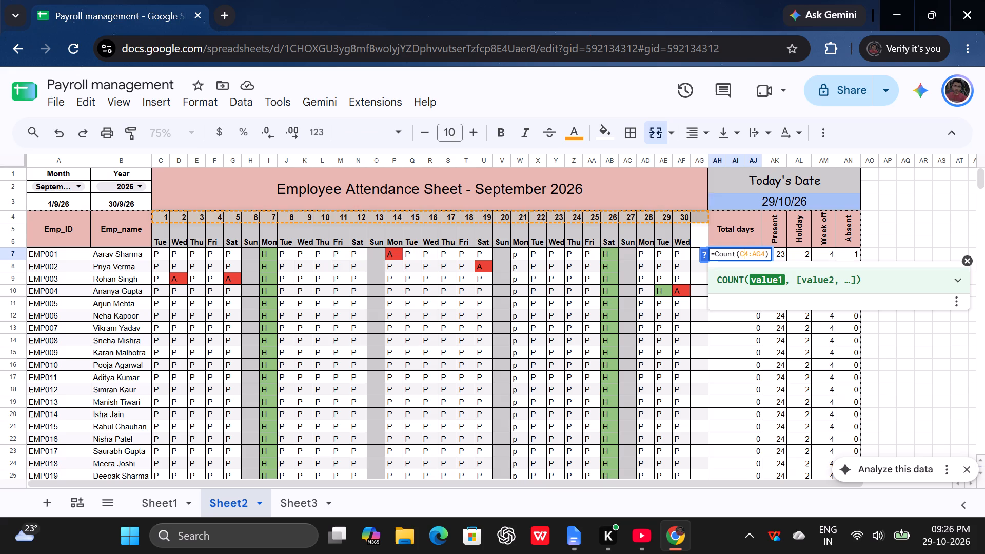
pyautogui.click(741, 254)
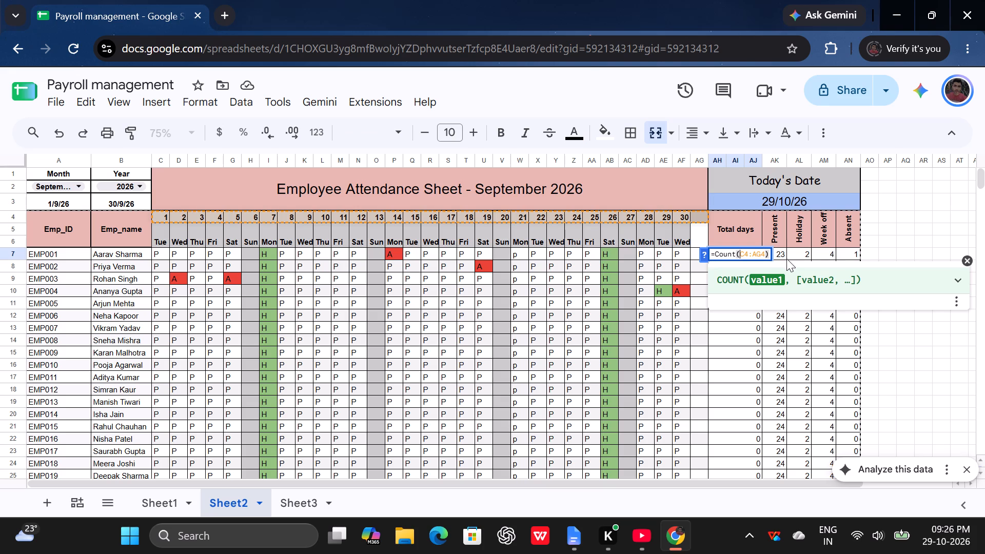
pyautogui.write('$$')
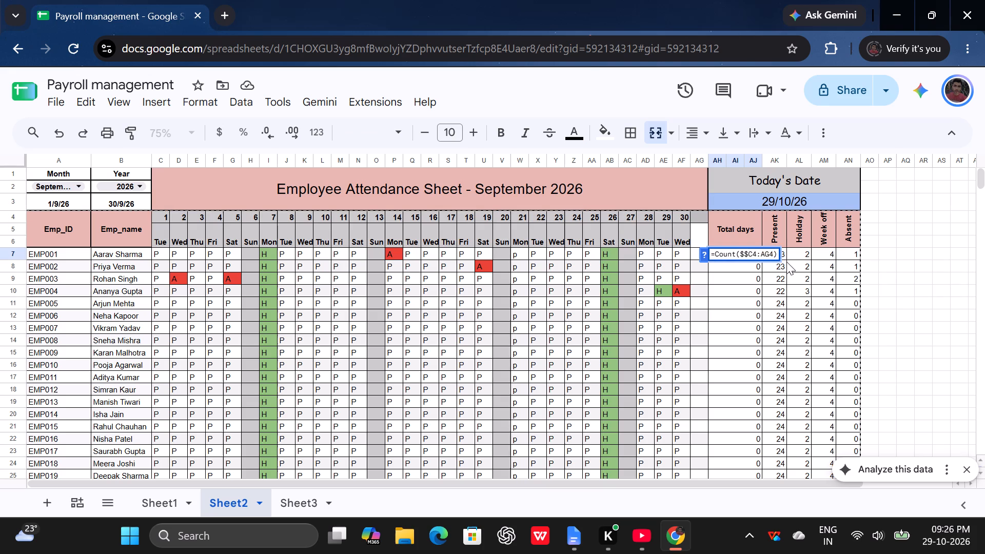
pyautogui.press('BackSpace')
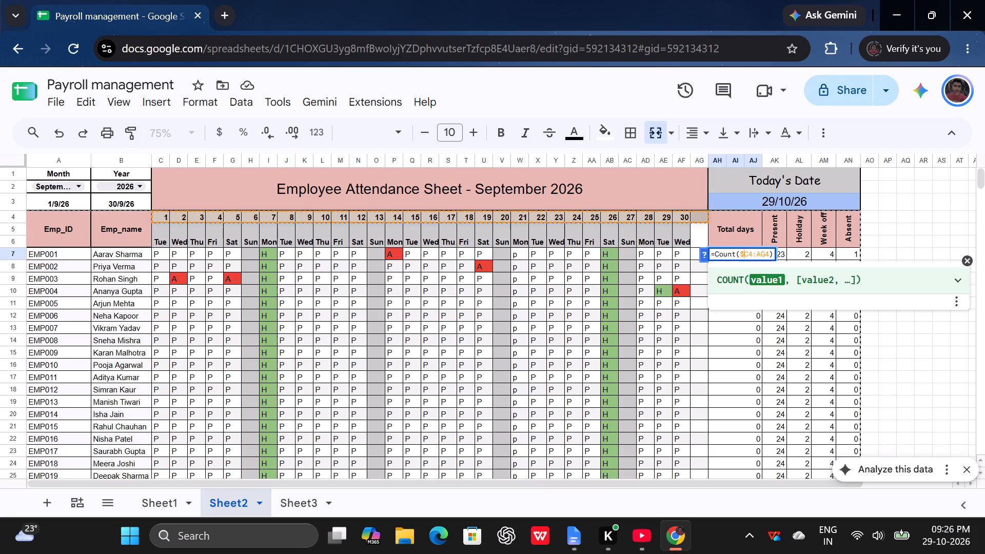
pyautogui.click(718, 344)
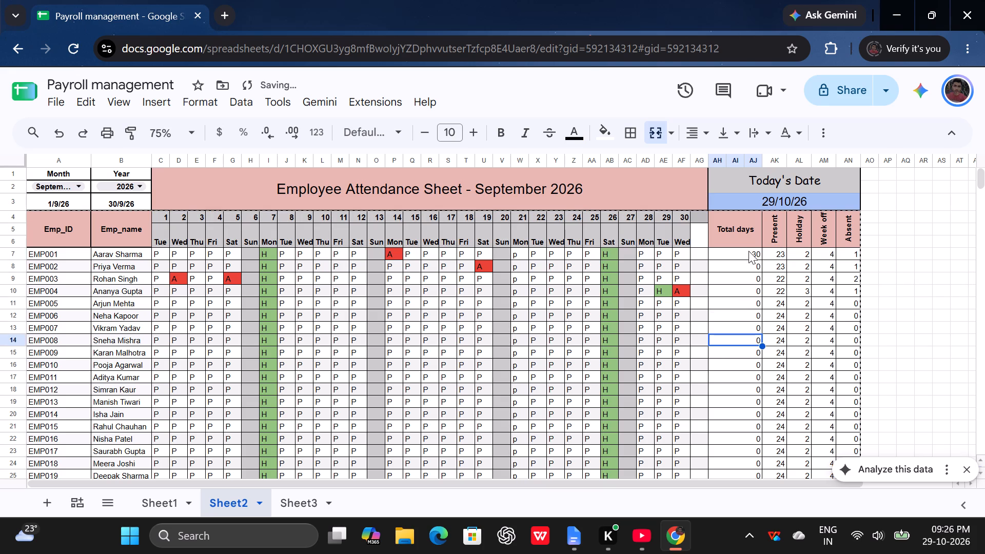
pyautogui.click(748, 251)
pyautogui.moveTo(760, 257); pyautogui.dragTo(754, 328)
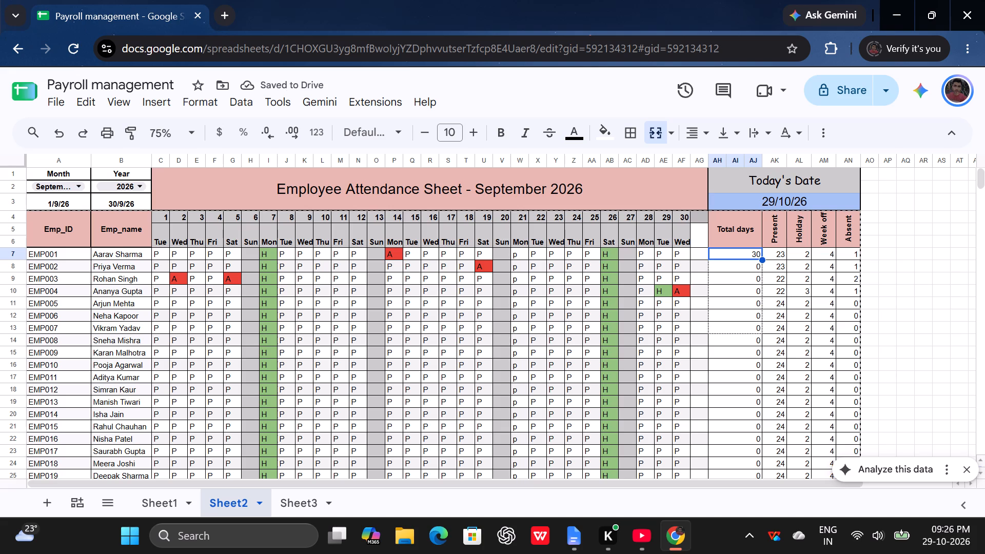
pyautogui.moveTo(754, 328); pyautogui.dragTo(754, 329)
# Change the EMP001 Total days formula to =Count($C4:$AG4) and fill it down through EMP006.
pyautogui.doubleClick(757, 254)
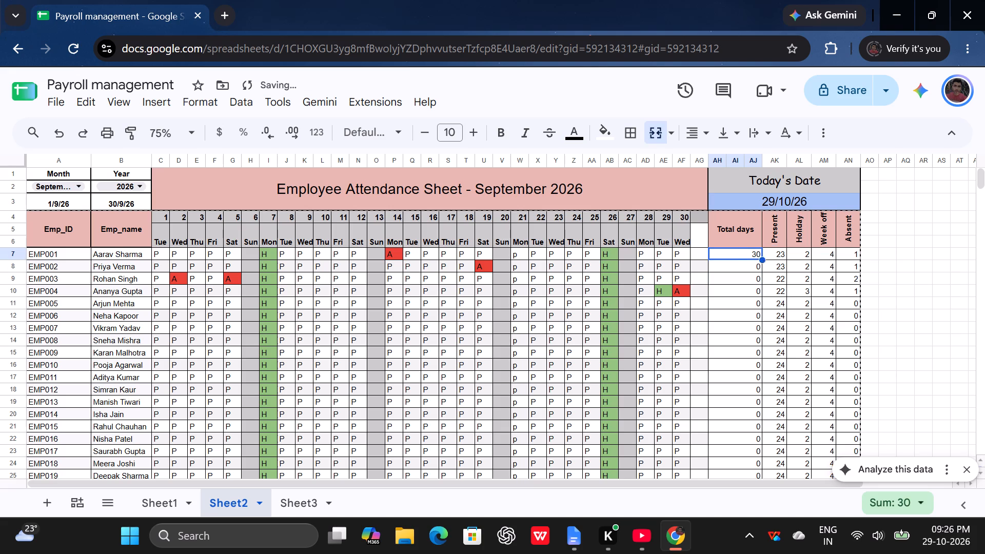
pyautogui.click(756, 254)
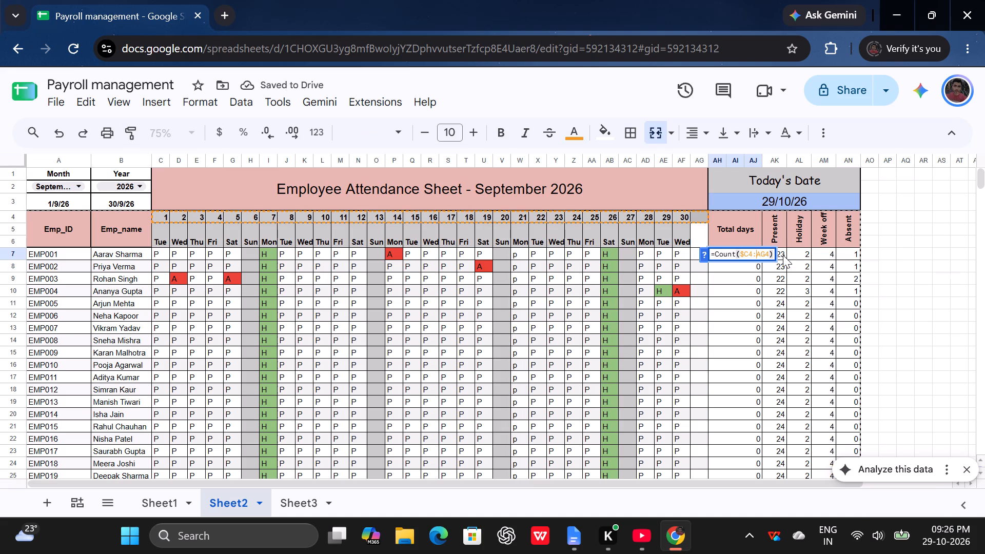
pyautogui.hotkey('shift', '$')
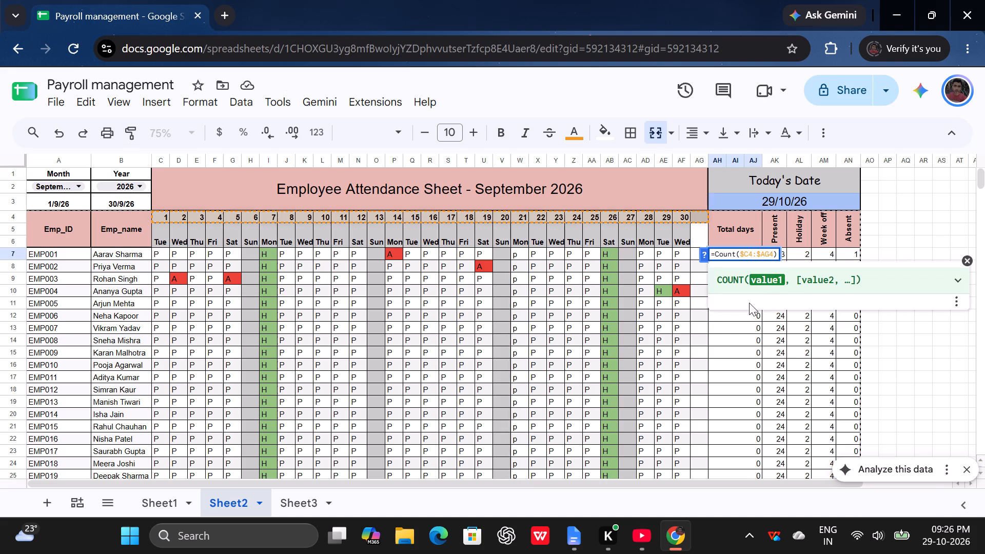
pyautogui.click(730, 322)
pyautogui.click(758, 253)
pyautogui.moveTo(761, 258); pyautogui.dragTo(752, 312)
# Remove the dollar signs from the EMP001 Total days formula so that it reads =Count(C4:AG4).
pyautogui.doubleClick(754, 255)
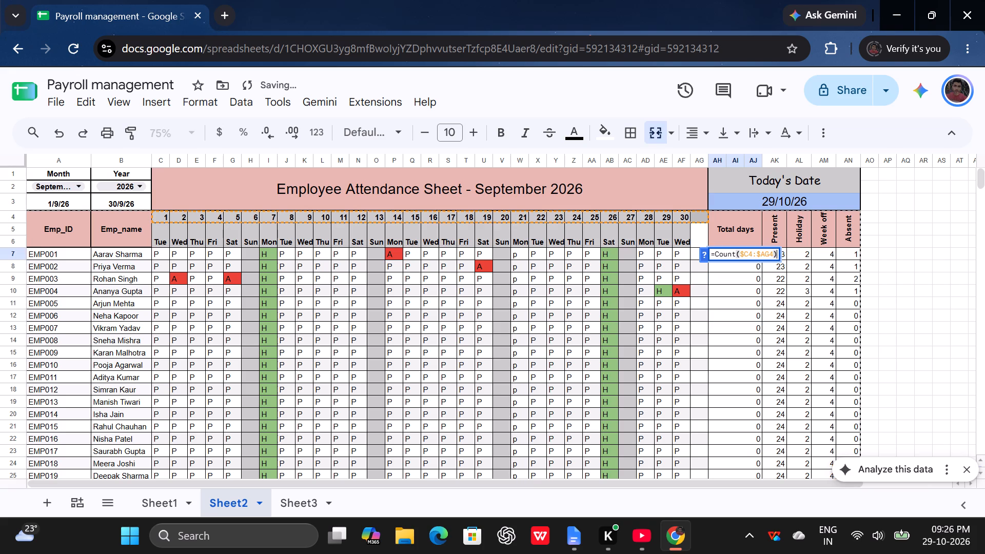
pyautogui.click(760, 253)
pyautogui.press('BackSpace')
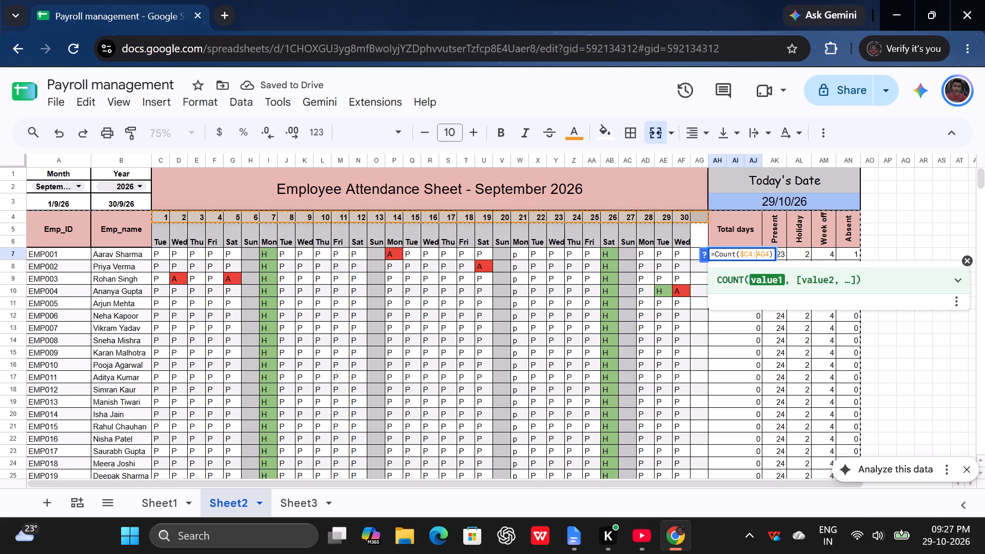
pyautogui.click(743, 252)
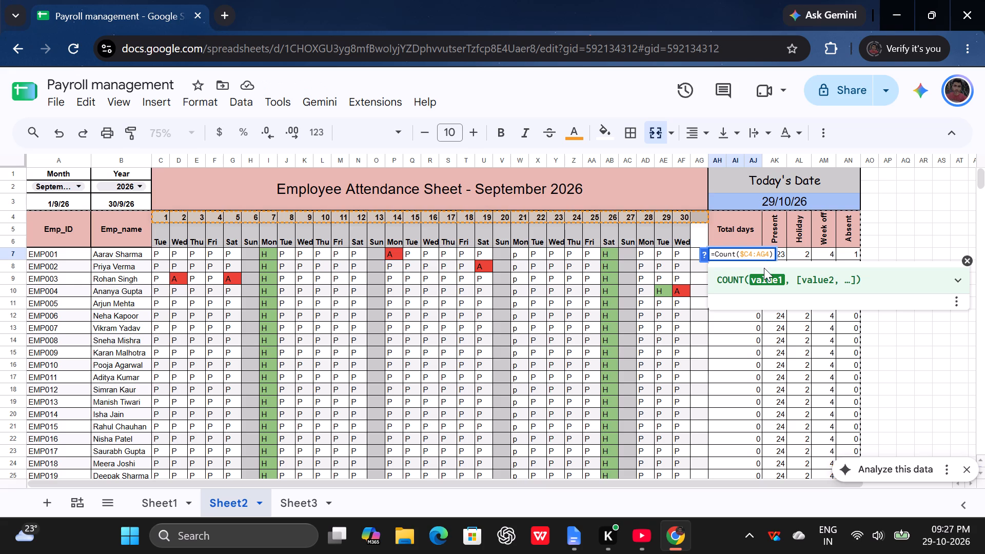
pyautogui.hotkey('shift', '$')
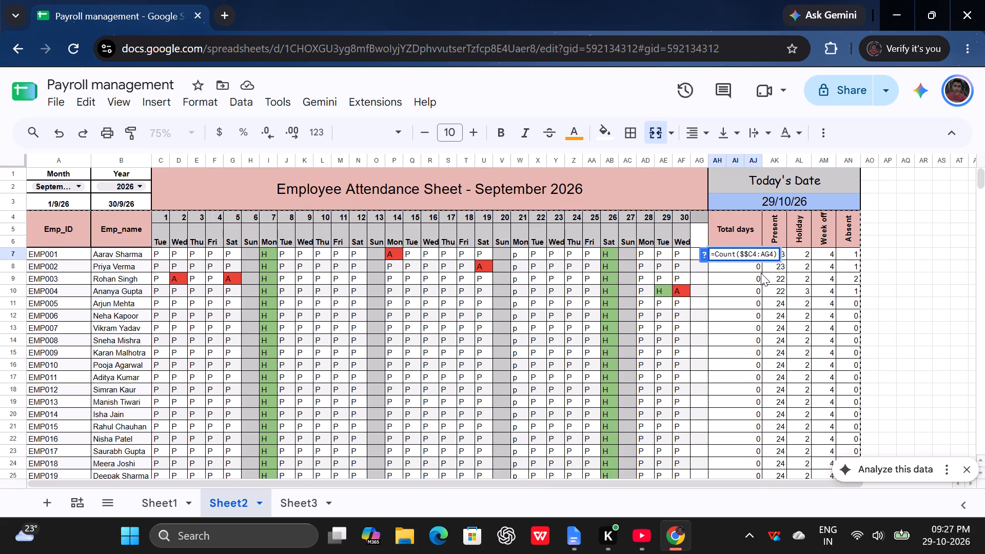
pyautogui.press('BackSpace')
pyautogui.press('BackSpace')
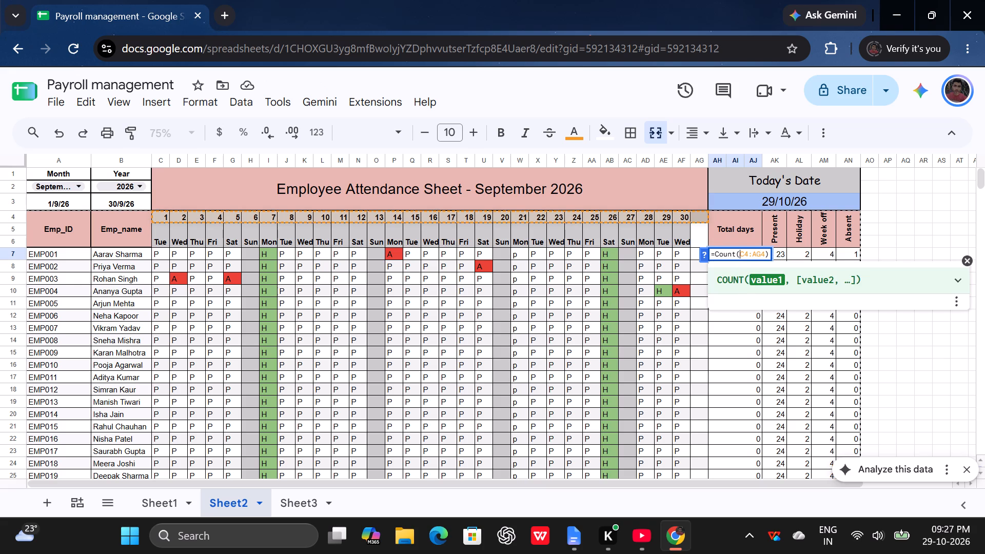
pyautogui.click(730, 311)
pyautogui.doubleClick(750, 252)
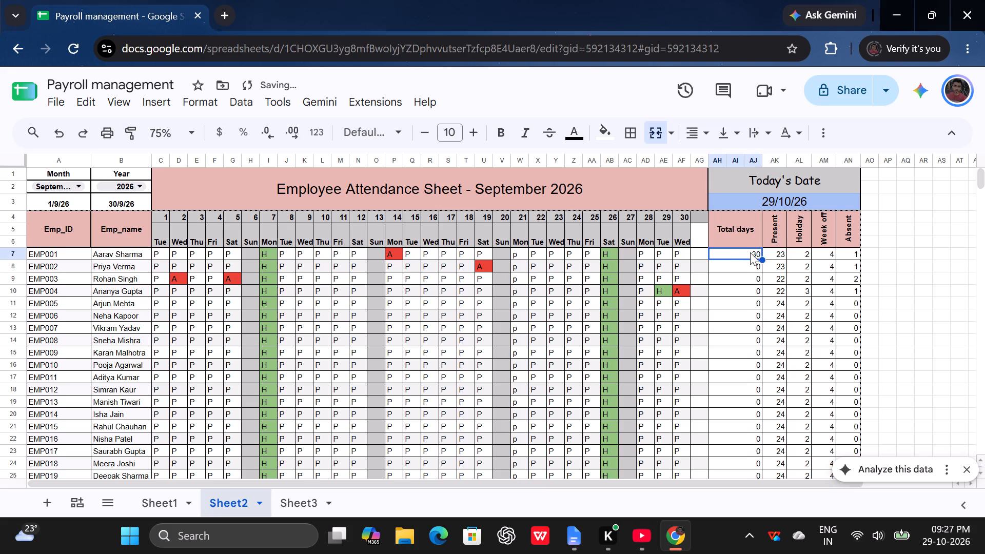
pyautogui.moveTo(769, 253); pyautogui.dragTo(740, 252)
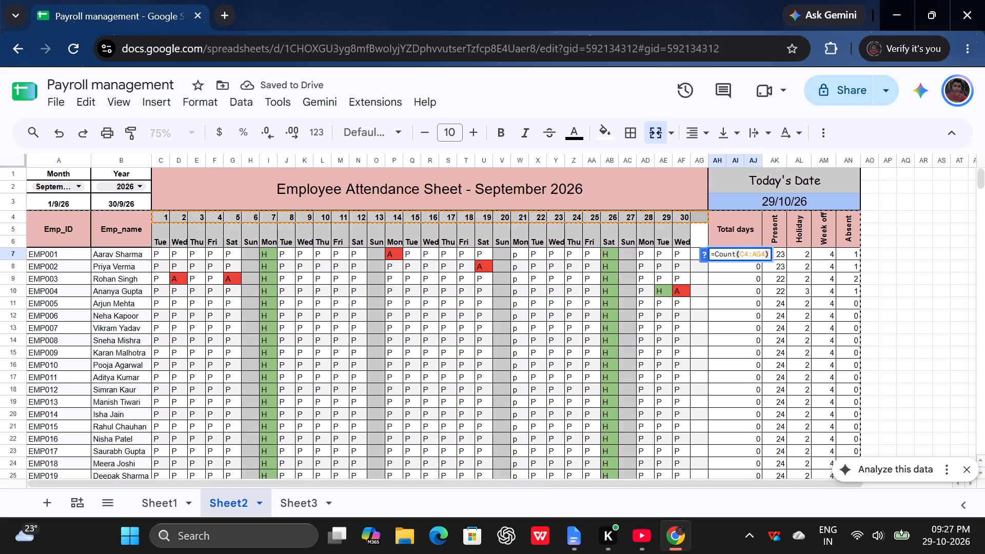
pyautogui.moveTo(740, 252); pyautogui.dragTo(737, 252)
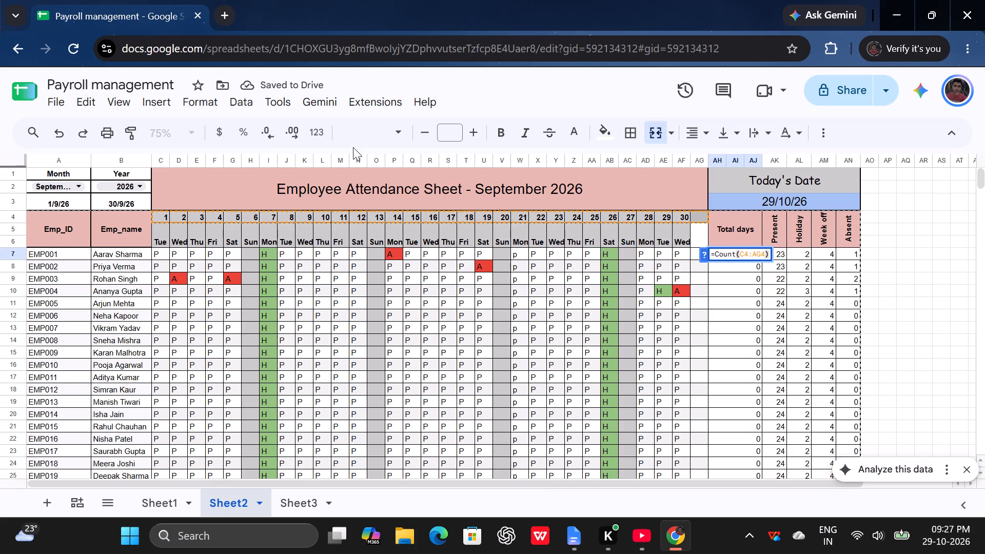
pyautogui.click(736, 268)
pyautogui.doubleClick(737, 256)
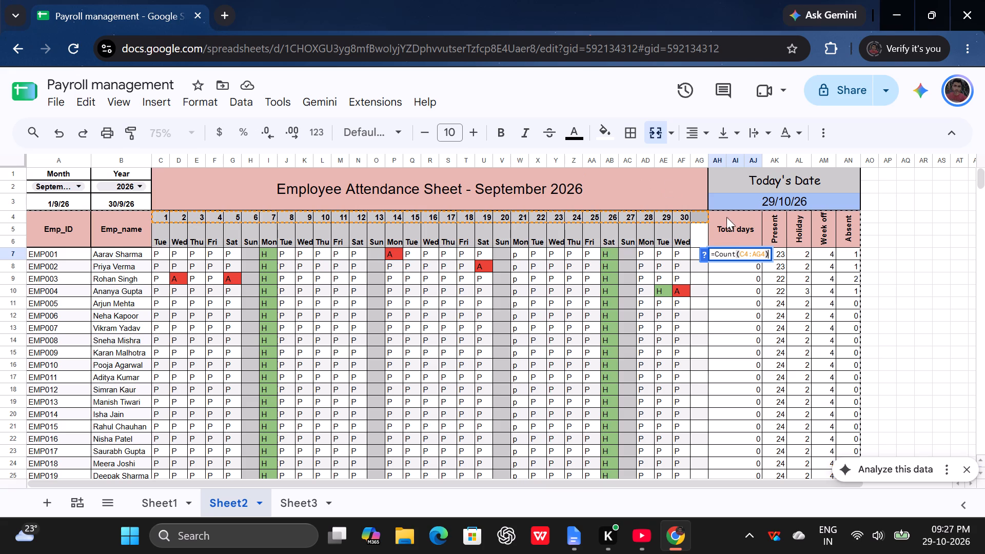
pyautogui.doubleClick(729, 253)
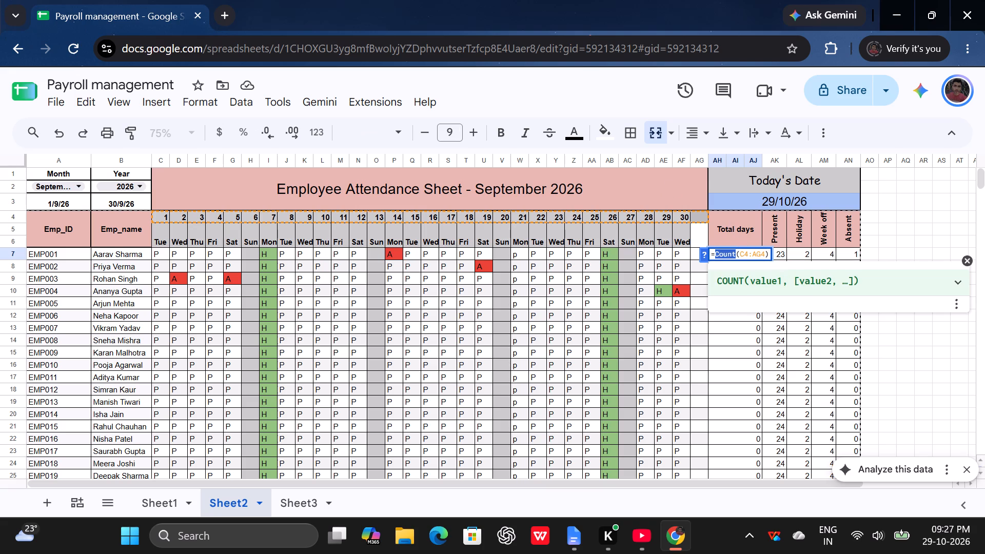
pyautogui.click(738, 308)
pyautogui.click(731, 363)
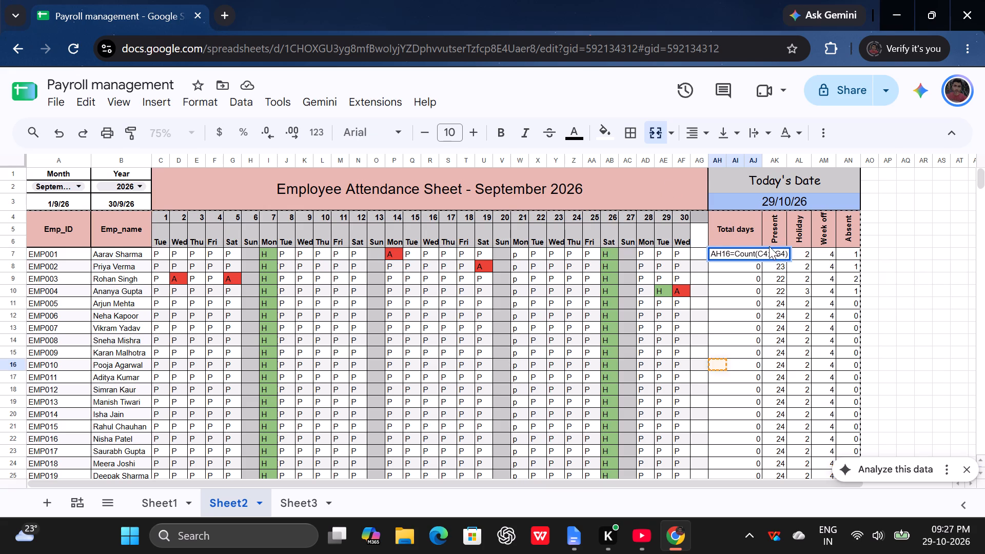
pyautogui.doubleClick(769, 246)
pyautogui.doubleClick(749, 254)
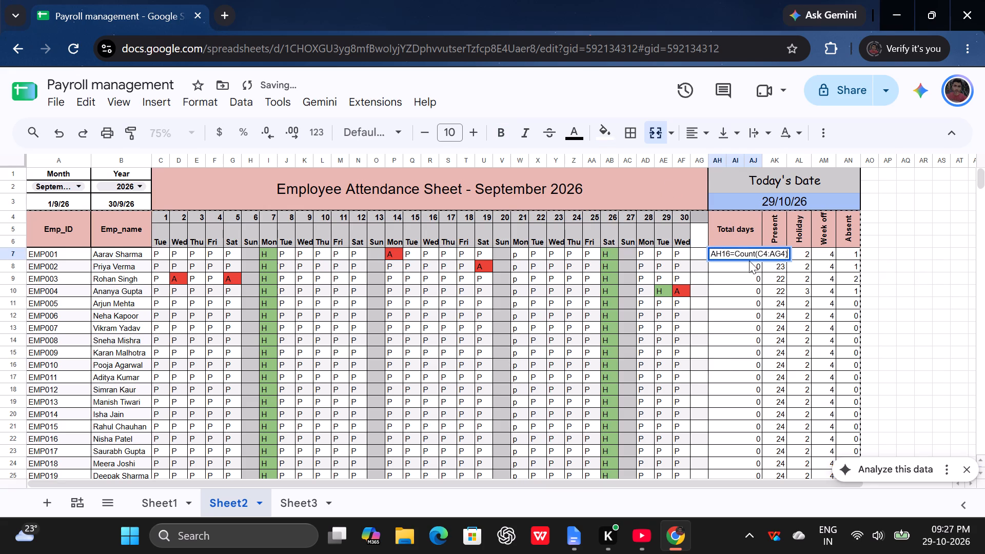
# Delete the stray AH16 from the start of the EMP001 Total days formula so that it reads =Count(C4:AG4).
pyautogui.click(730, 253)
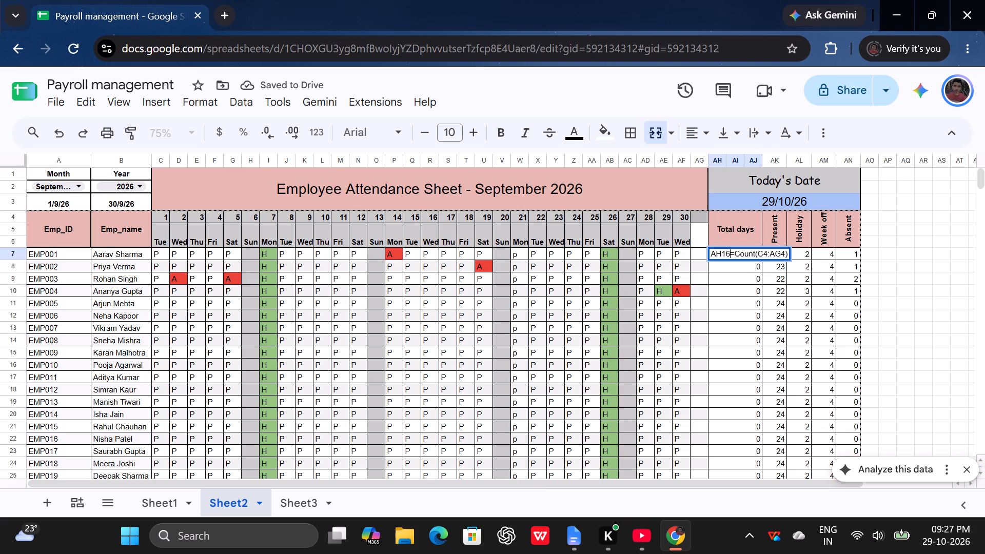
pyautogui.press('BackSpace')
pyautogui.press('BackSpace')
pyautogui.press('BackSpace')
pyautogui.press('BackSpace')
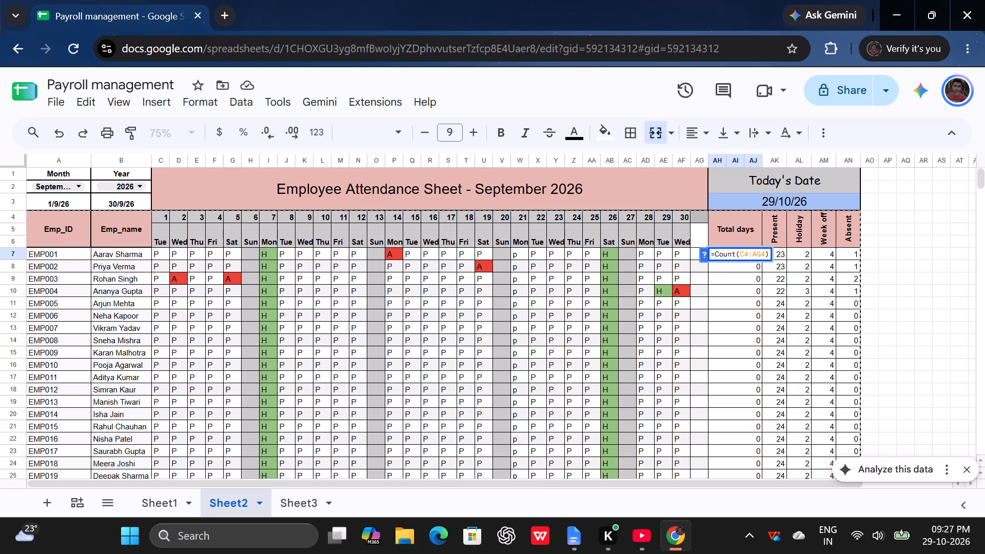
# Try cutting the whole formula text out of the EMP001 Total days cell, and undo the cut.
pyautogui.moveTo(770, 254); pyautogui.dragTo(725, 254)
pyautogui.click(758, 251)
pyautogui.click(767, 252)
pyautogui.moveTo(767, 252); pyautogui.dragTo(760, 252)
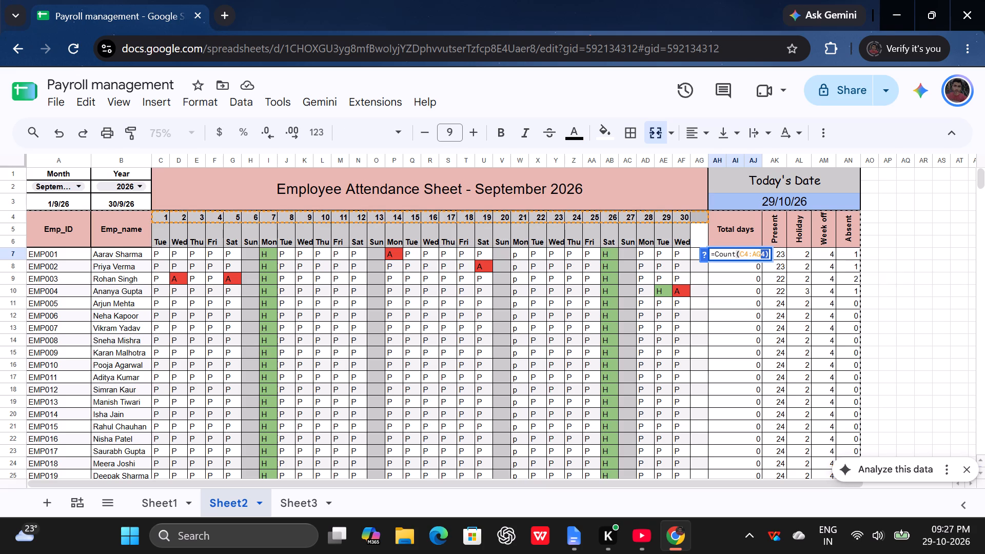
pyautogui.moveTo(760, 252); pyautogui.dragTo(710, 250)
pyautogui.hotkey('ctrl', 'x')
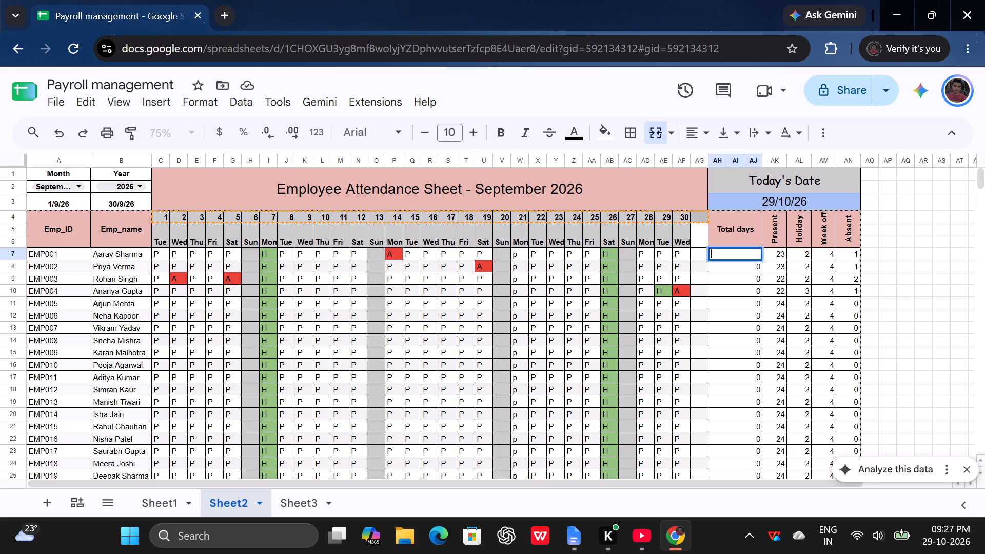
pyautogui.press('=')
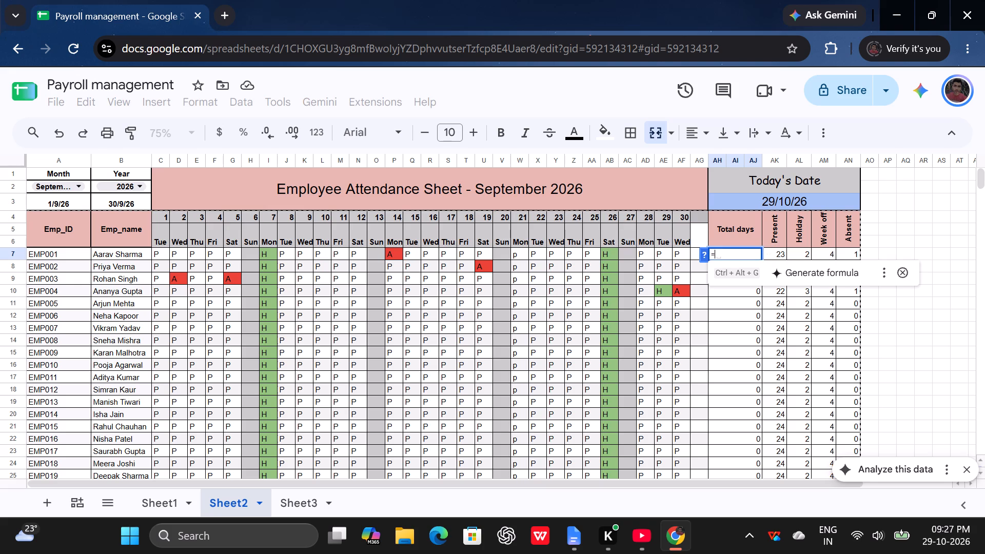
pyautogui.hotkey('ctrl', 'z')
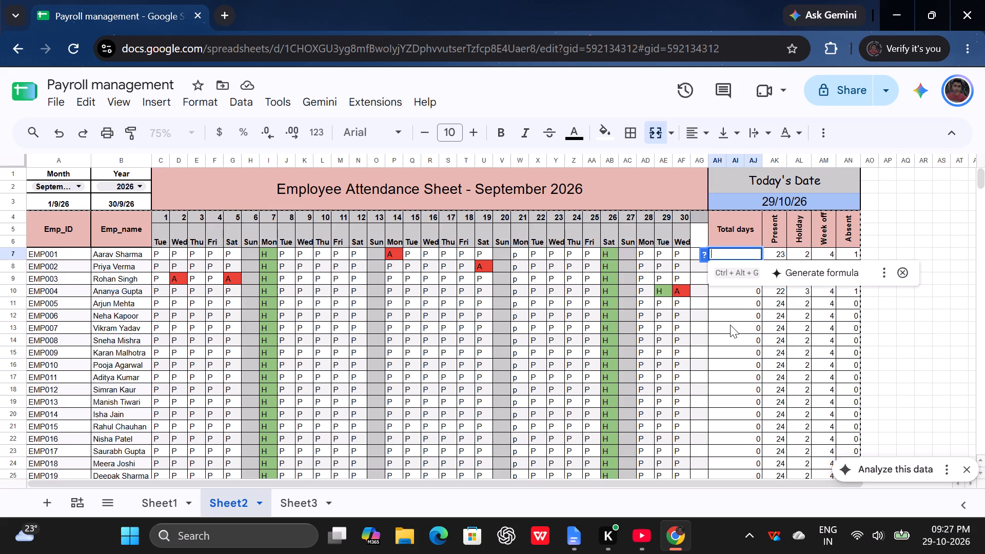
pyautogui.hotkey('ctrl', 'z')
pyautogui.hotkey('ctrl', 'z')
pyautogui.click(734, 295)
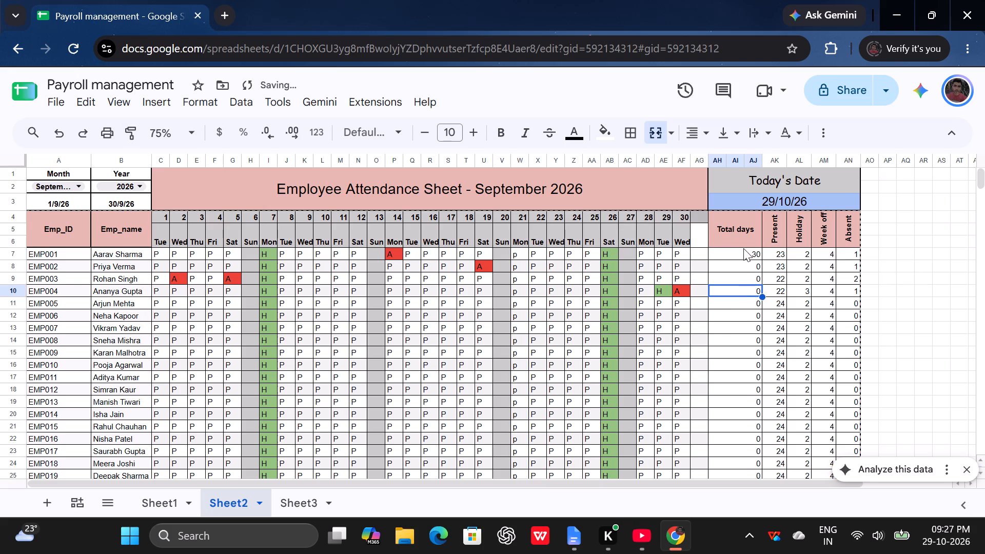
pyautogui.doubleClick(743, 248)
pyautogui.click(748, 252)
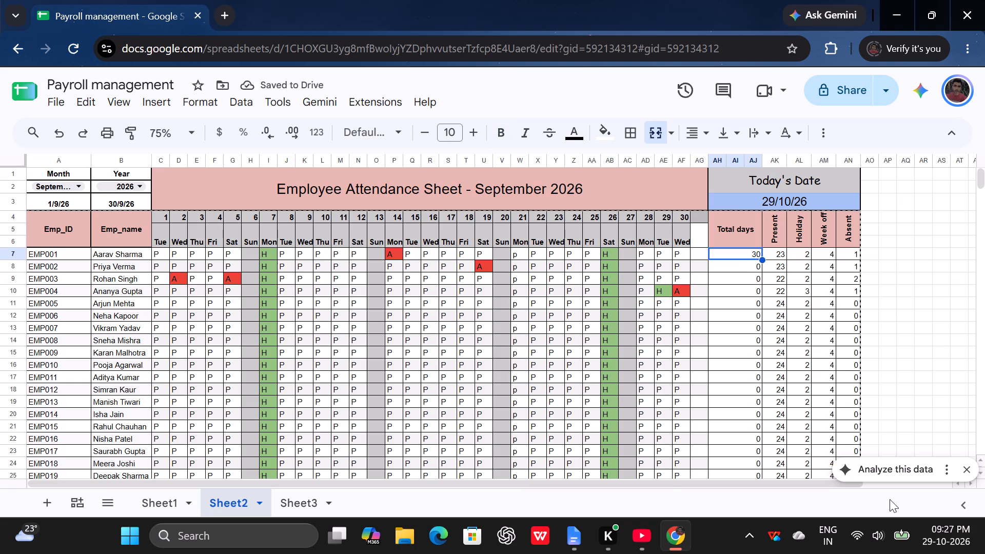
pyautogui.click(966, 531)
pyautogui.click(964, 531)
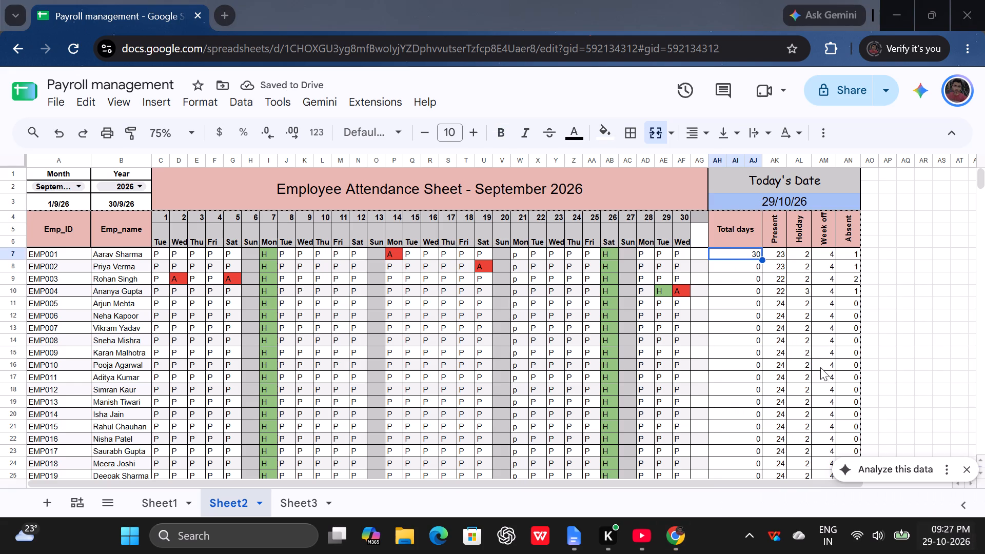
# Copy the full =Count(C4:AG4) formula text from the EMP001 Total days cell.
pyautogui.doubleClick(733, 256)
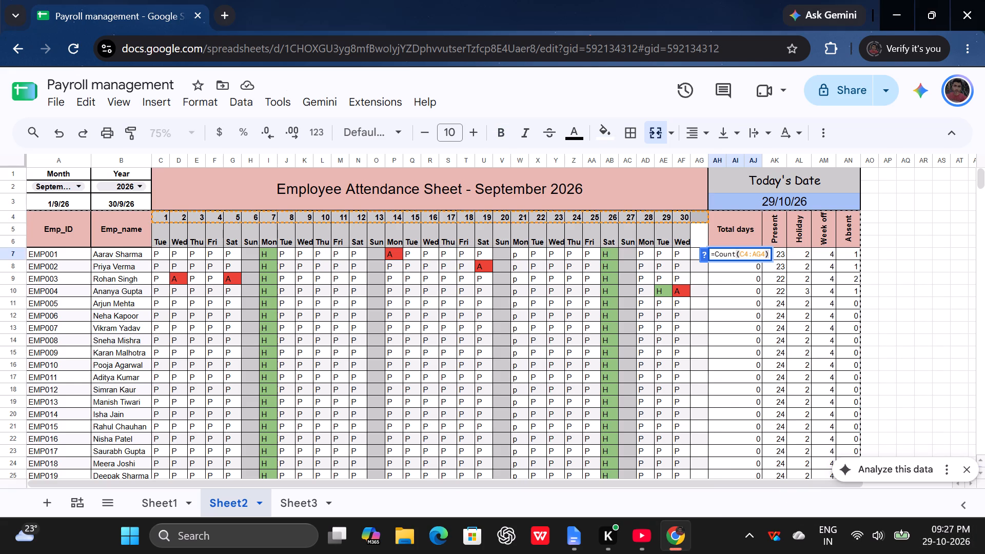
pyautogui.moveTo(768, 253); pyautogui.dragTo(724, 256)
pyautogui.moveTo(724, 256); pyautogui.dragTo(710, 256)
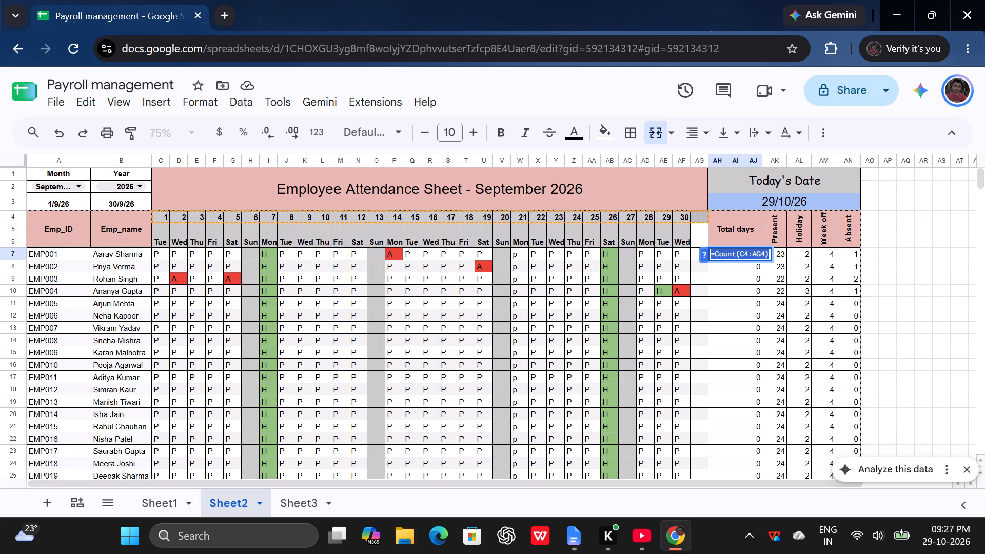
pyautogui.hotkey('ctrl', 'c')
pyautogui.hotkey('ctrl', 'c')
pyautogui.hotkey('ctrl', 'c')
pyautogui.hotkey('ctrl', 'c')
pyautogui.hotkey('ctrl', 'c')
# Switch to the ChatGPT desktop app.
pyautogui.doubleClick(502, 543)
pyautogui.click(502, 543)
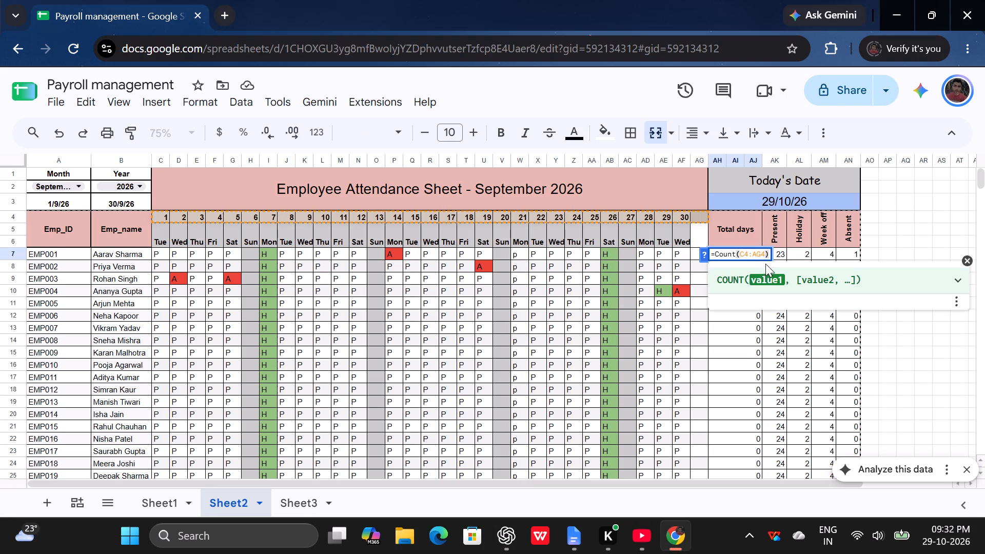
pyautogui.hotkey('shift', '$')
pyautogui.press('Right')
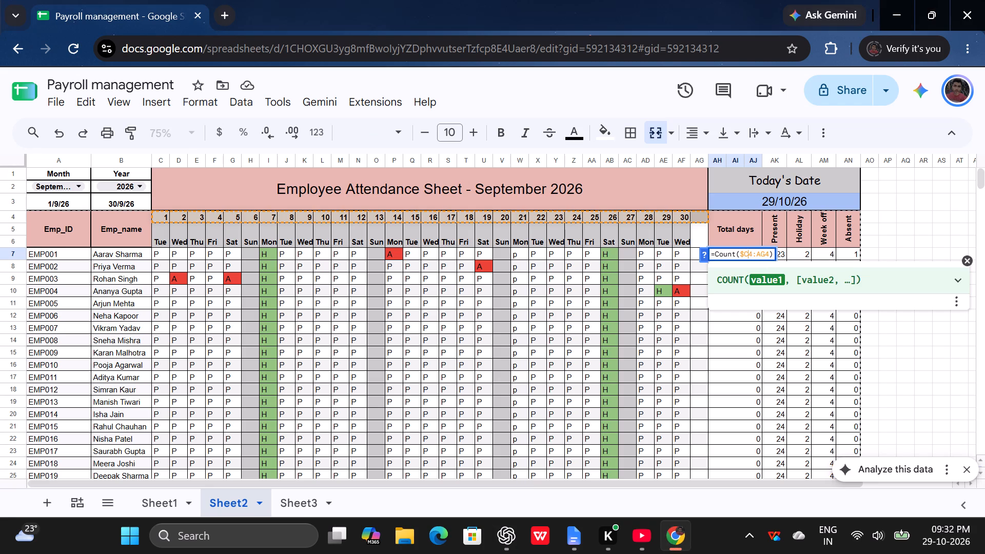
pyautogui.press('Right')
pyautogui.press('Left')
pyautogui.hotkey('shift', '$')
pyautogui.click(729, 316)
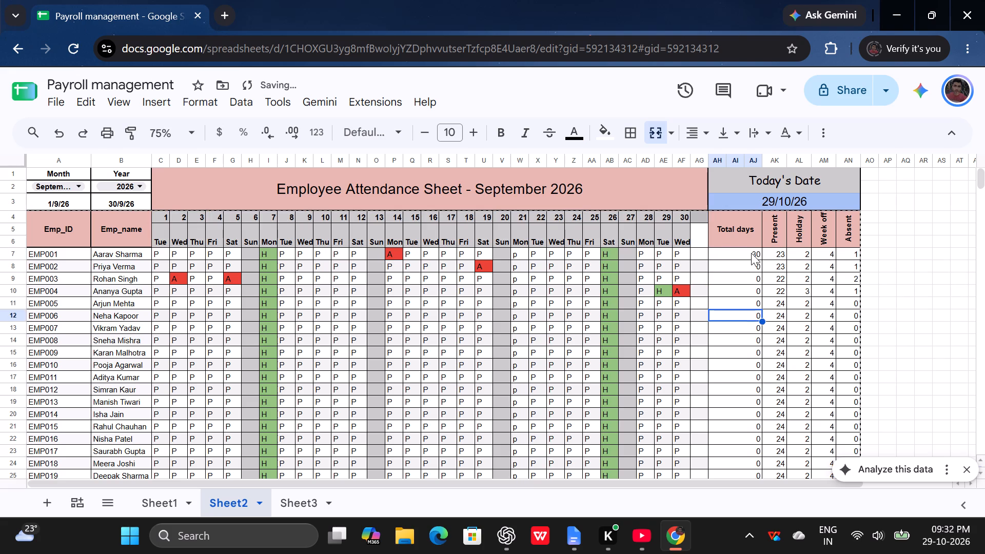
# Fill EMP001's Total days formula down the column through EMP025.
pyautogui.click(751, 253)
pyautogui.moveTo(762, 258); pyautogui.dragTo(755, 353)
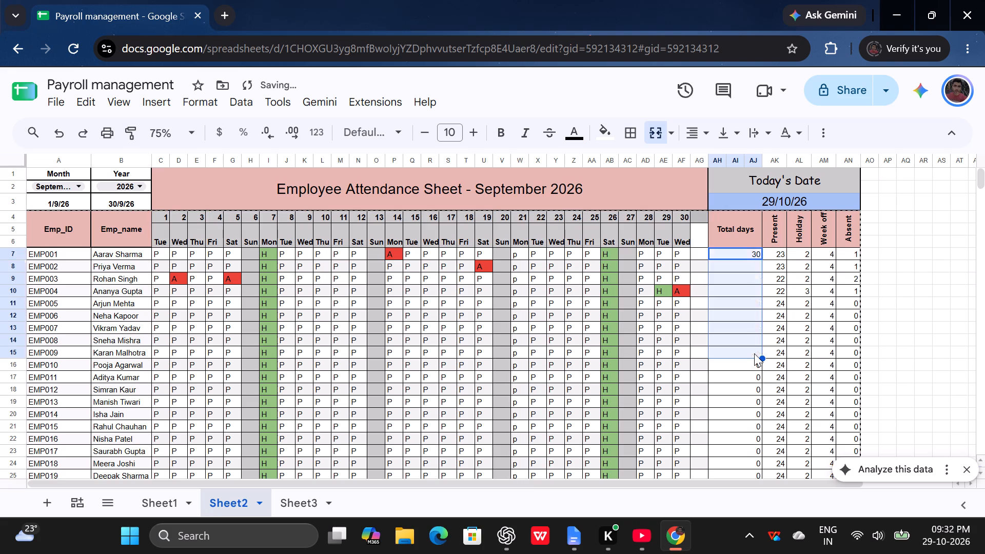
pyautogui.scroll(-2, 762, 350)
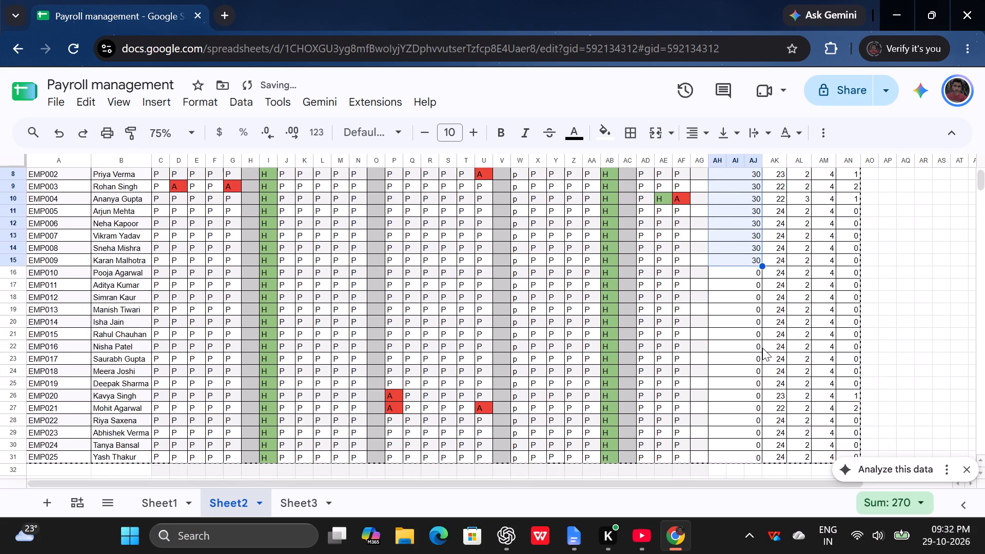
pyautogui.scroll(-1, 756, 271)
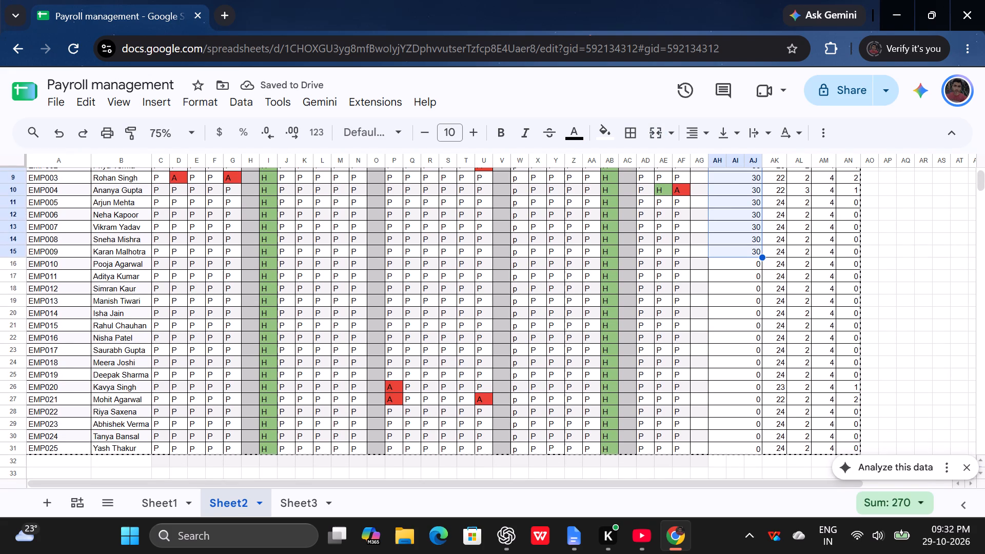
pyautogui.moveTo(762, 244); pyautogui.dragTo(761, 439)
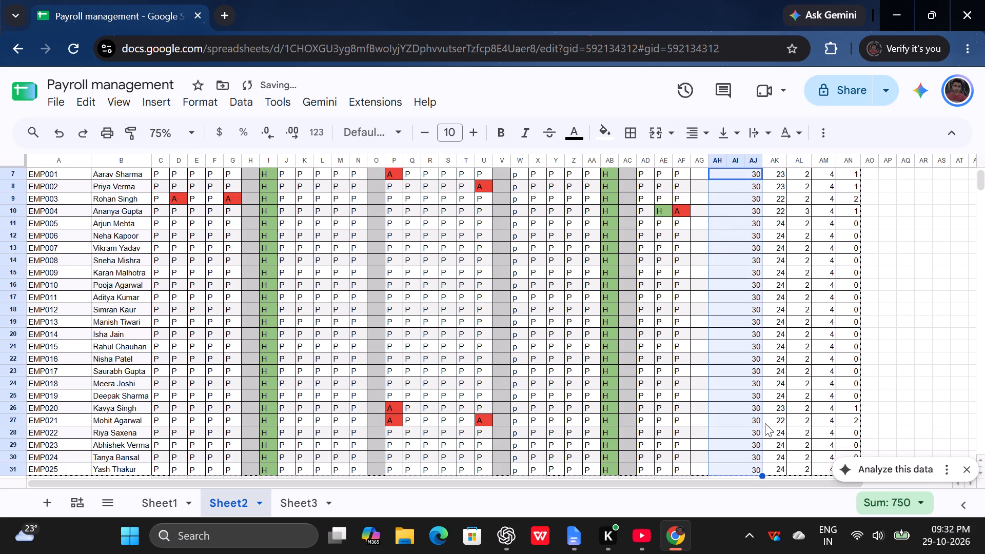
pyautogui.scroll(2, 775, 395)
pyautogui.click(793, 316)
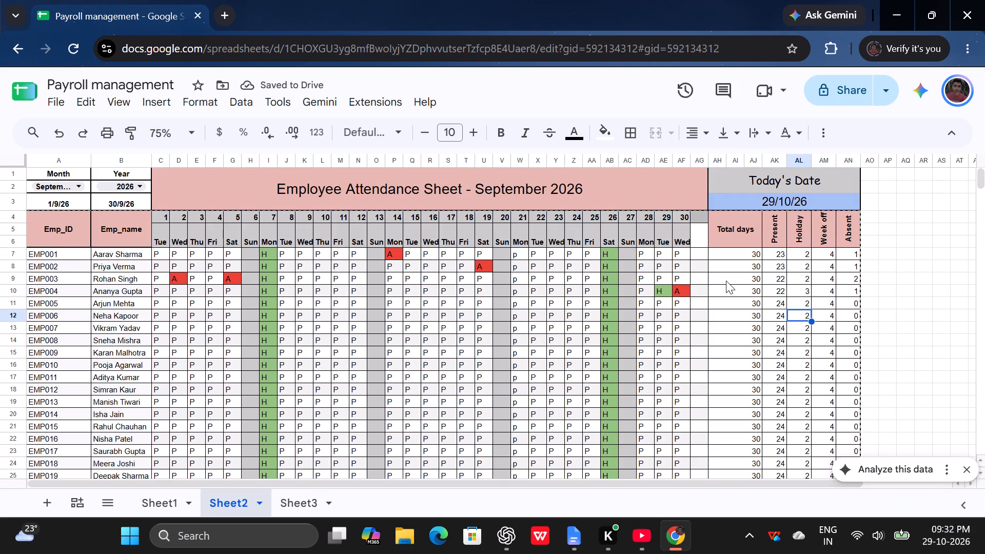
# Review the Total days formula in EMP001's row without changing it.
pyautogui.click(747, 255)
pyautogui.doubleClick(747, 255)
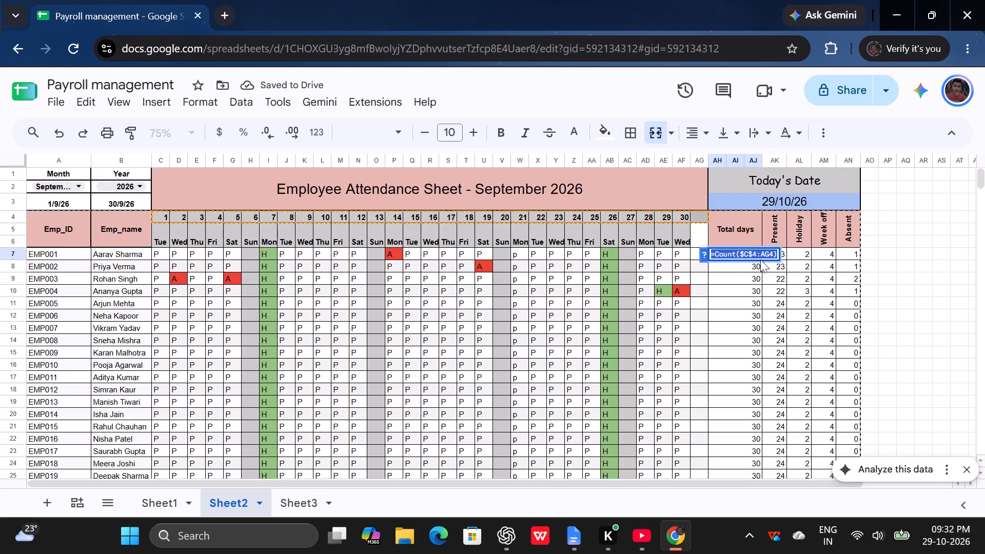
pyautogui.click(797, 280)
pyautogui.doubleClick(742, 255)
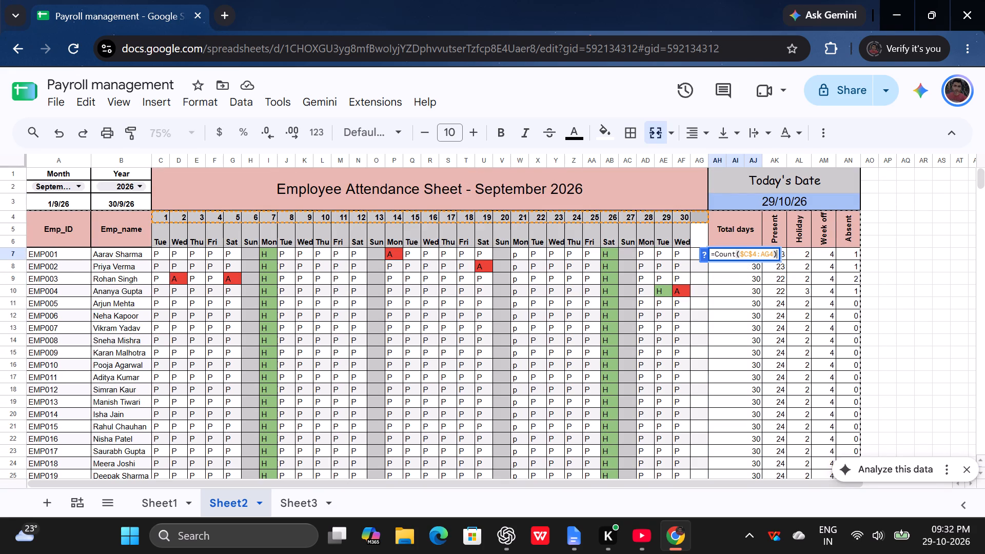
pyautogui.click(785, 274)
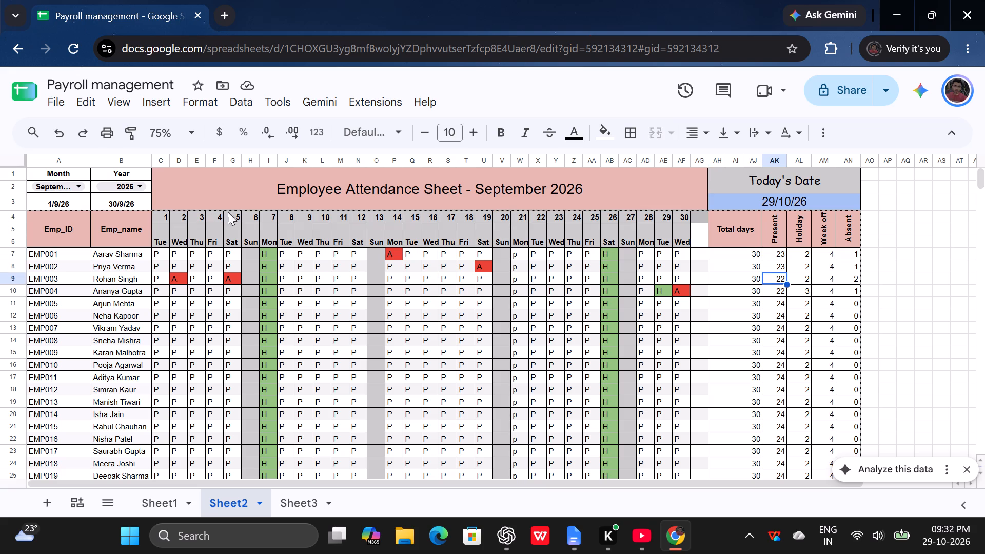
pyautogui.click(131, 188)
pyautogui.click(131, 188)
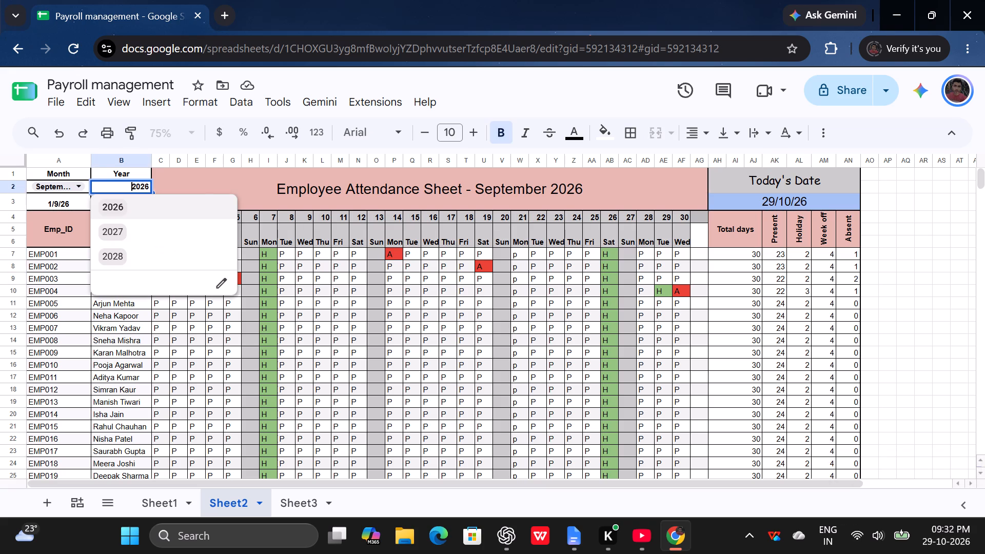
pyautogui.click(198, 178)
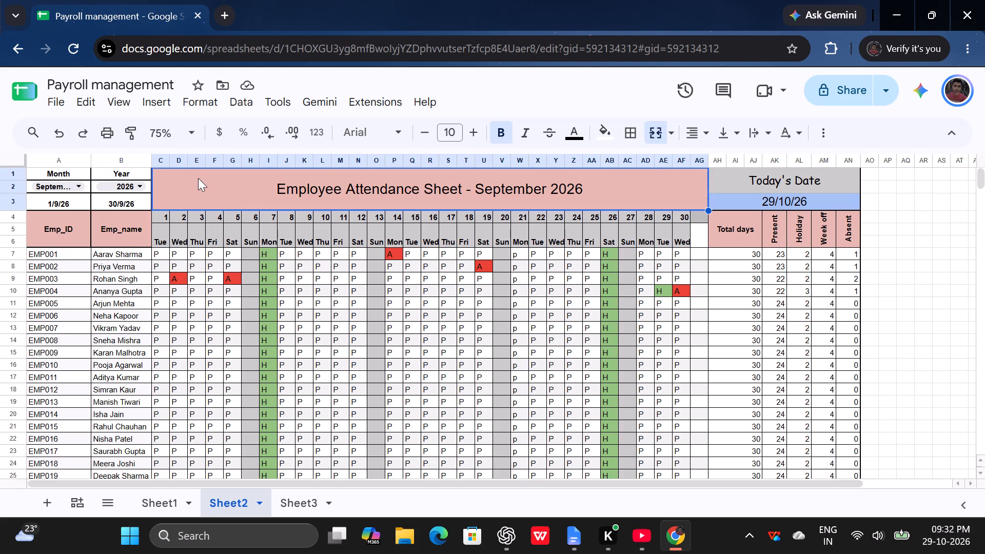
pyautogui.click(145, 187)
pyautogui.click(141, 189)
# Set the attendance sheet's Month to October.
pyautogui.click(84, 188)
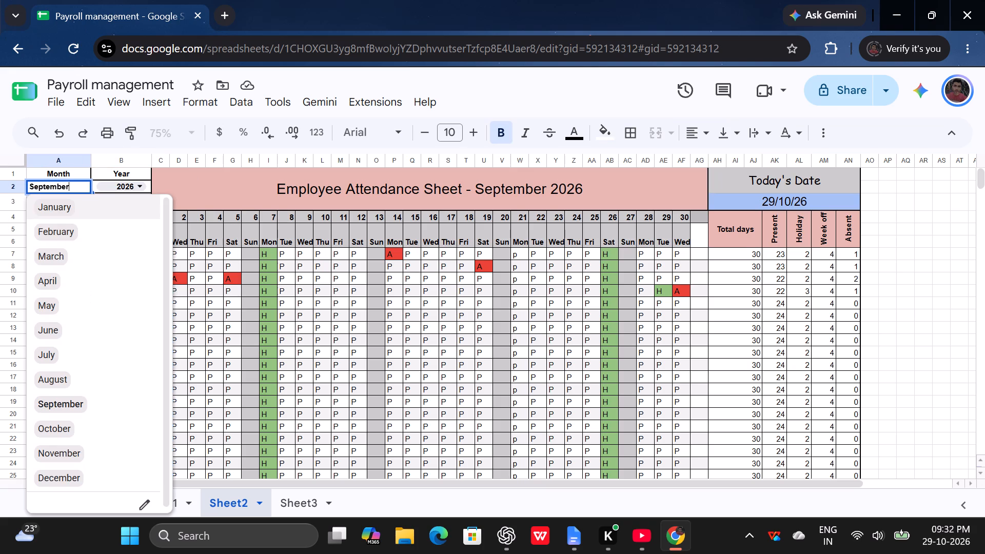
pyautogui.click(59, 427)
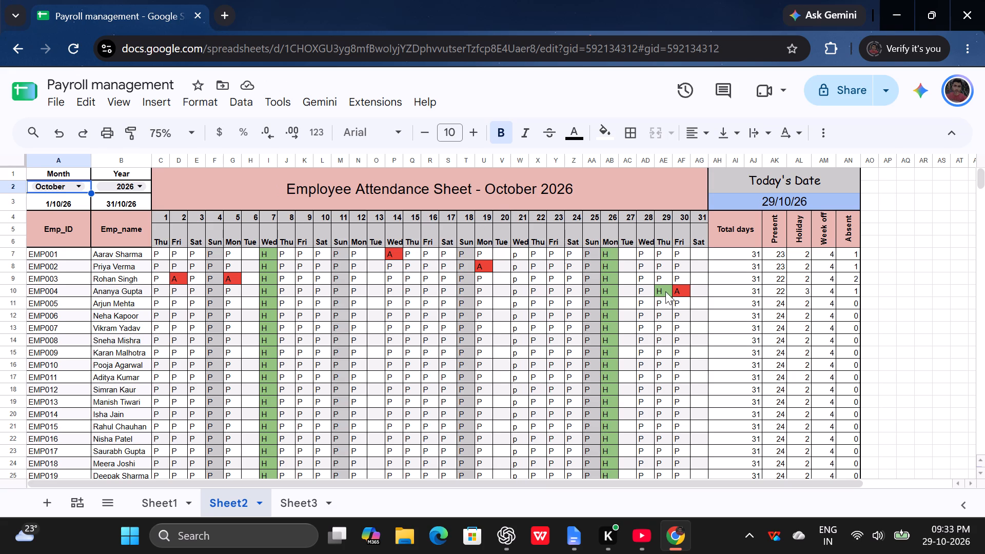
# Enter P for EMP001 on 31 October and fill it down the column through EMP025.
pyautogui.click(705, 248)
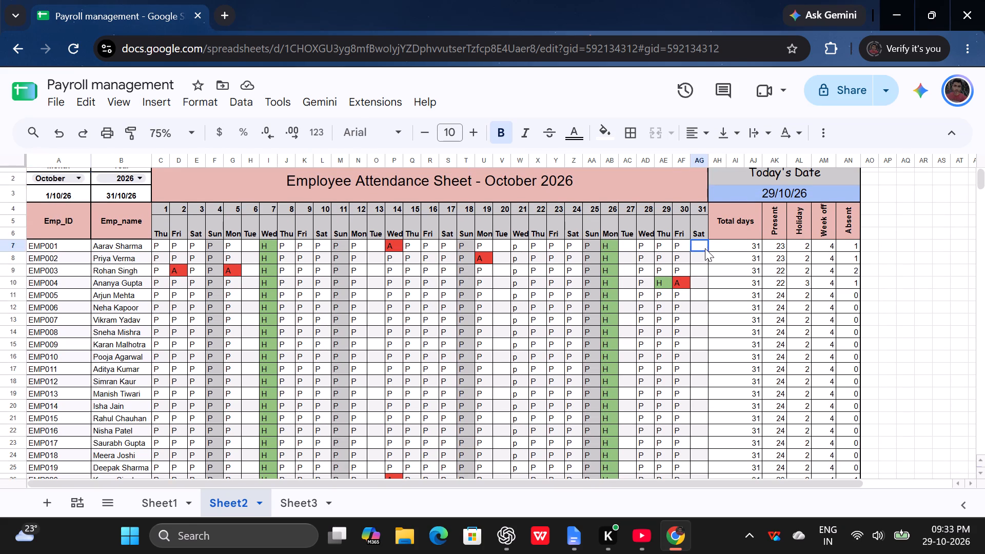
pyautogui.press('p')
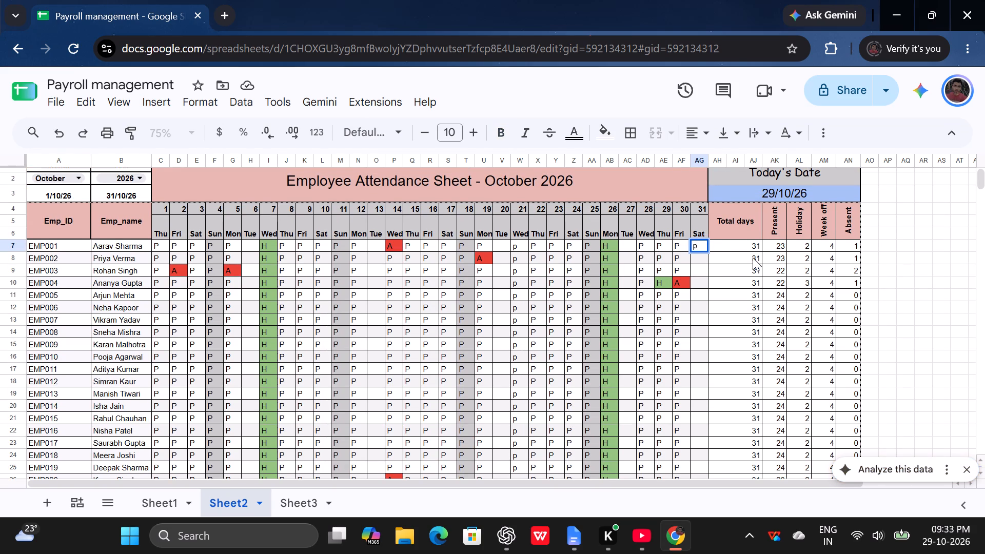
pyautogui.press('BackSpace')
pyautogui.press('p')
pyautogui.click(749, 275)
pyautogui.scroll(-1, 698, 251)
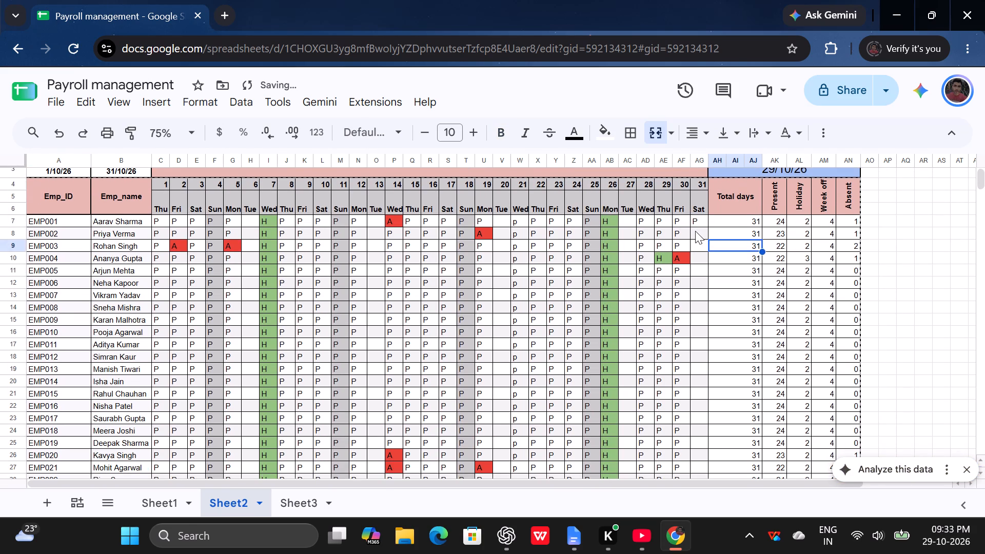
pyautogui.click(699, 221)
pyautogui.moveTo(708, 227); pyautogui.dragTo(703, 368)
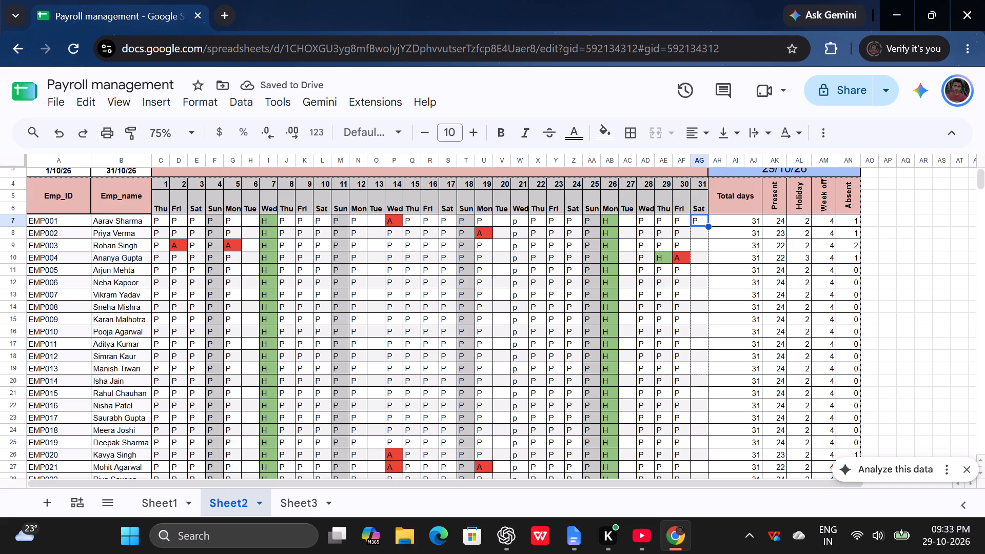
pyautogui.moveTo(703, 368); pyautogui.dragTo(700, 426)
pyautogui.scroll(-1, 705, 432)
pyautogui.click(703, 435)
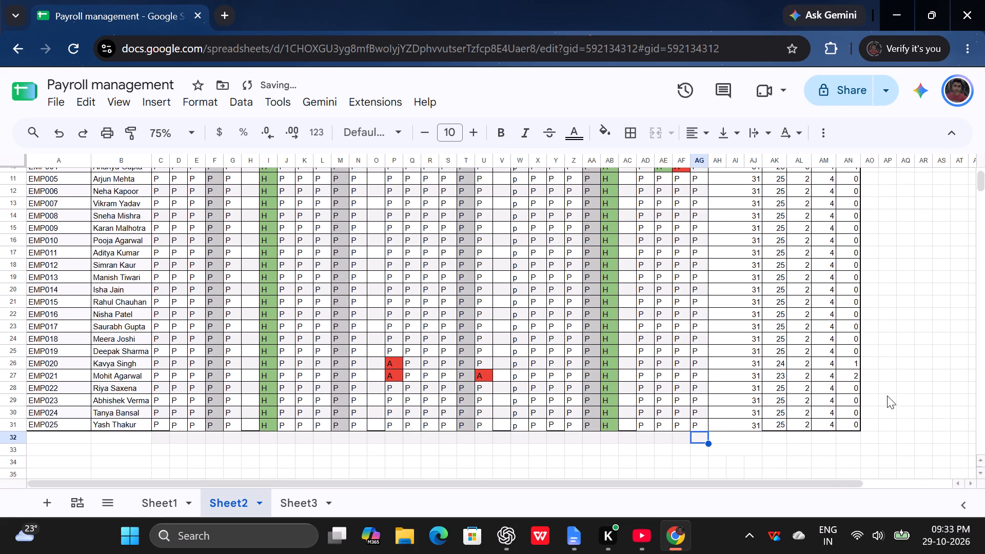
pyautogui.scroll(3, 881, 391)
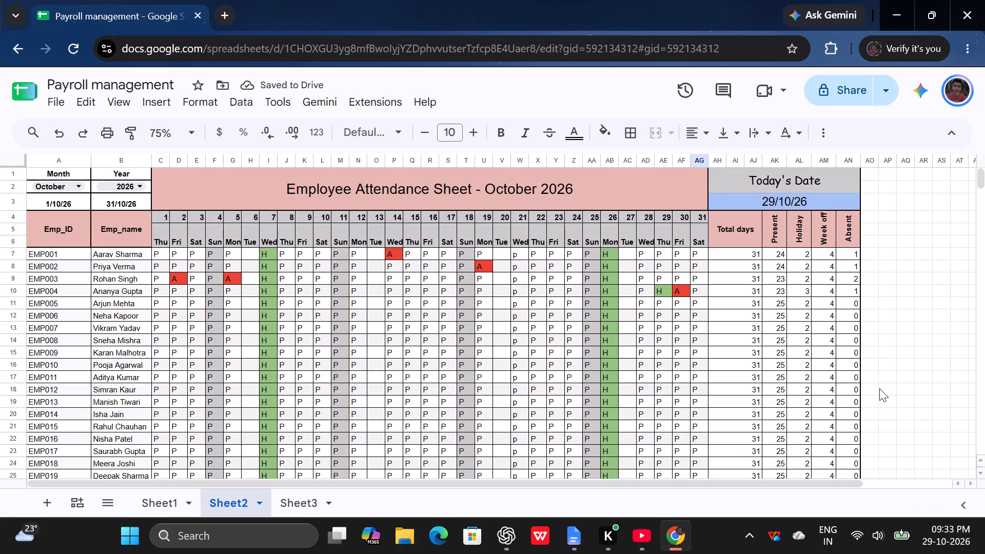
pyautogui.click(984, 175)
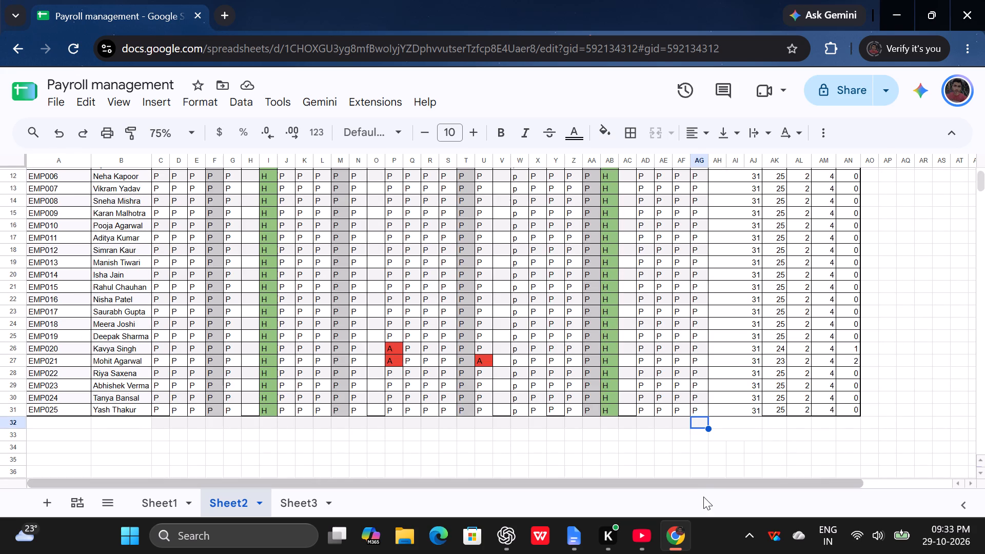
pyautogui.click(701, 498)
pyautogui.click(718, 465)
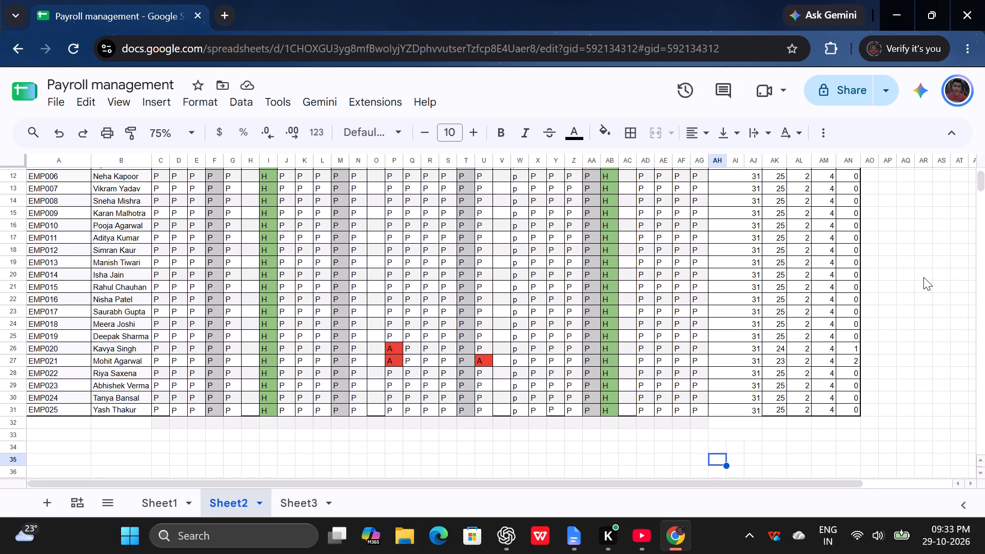
# Choose a border line style and apply an outer border around the employee rows from EMP001 through EMP025, Emp_ID to Absent.
pyautogui.moveTo(983, 184); pyautogui.dragTo(984, 157)
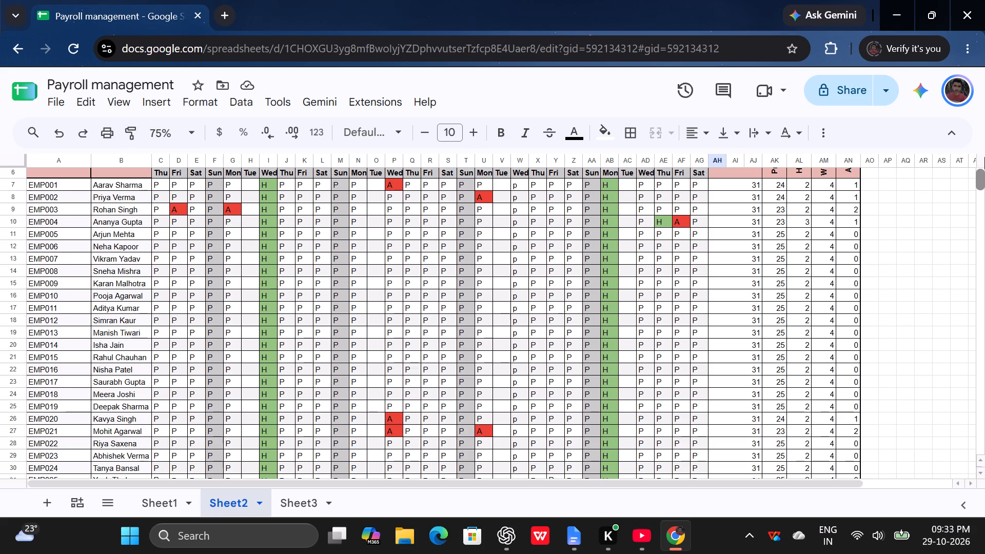
pyautogui.moveTo(984, 157); pyautogui.dragTo(984, 176)
pyautogui.moveTo(54, 255); pyautogui.dragTo(184, 300)
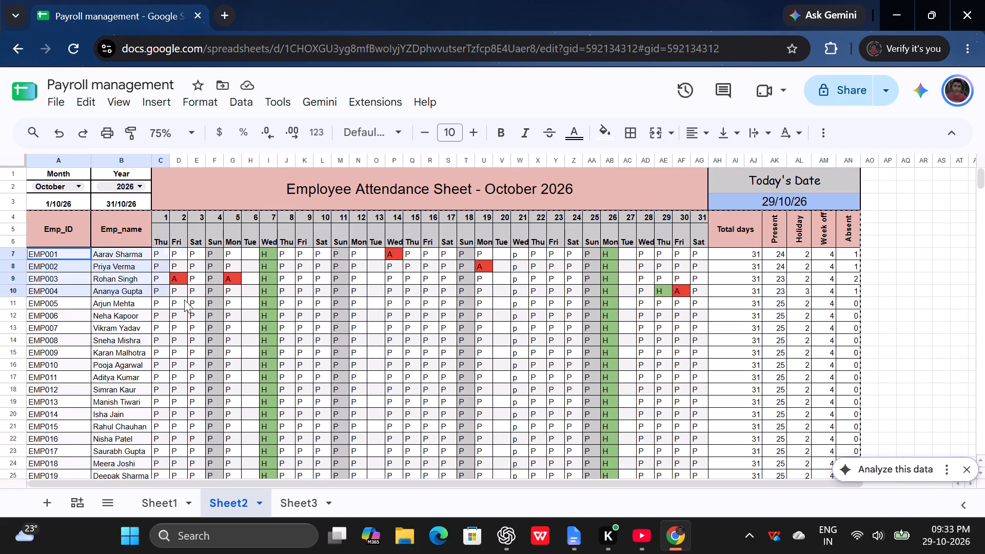
pyautogui.moveTo(184, 300); pyautogui.dragTo(811, 467)
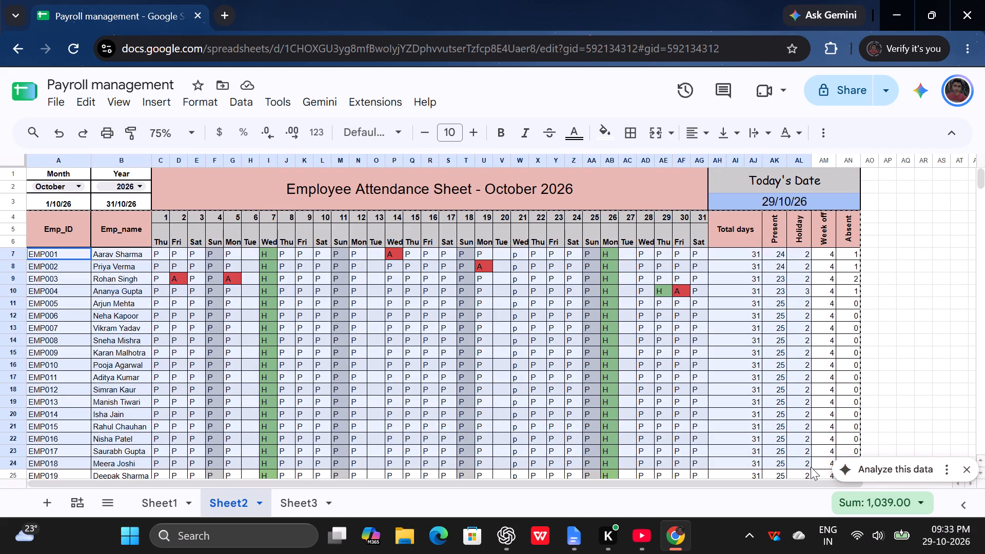
pyautogui.moveTo(811, 467); pyautogui.dragTo(839, 485)
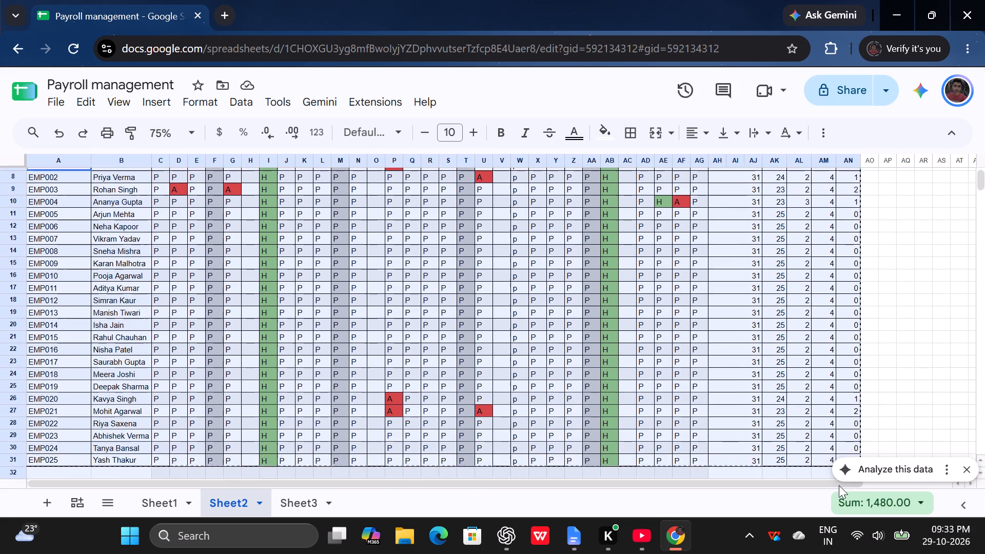
pyautogui.moveTo(839, 485); pyautogui.dragTo(852, 434)
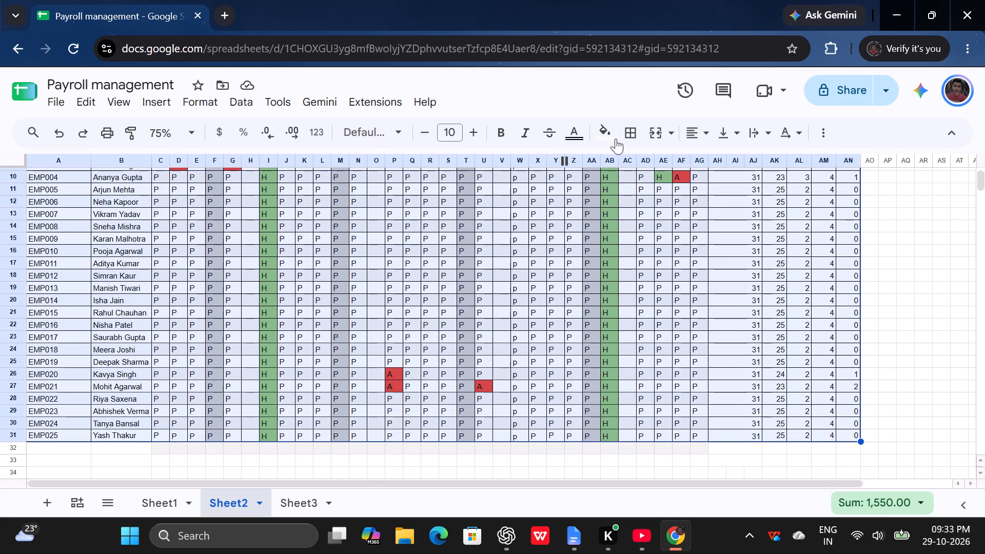
pyautogui.click(637, 136)
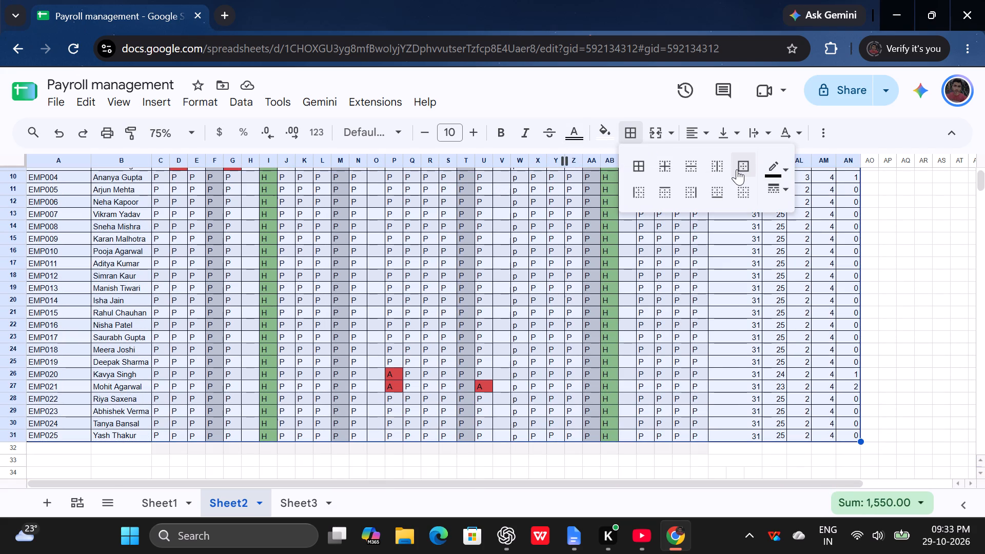
pyautogui.click(784, 192)
pyautogui.click(797, 235)
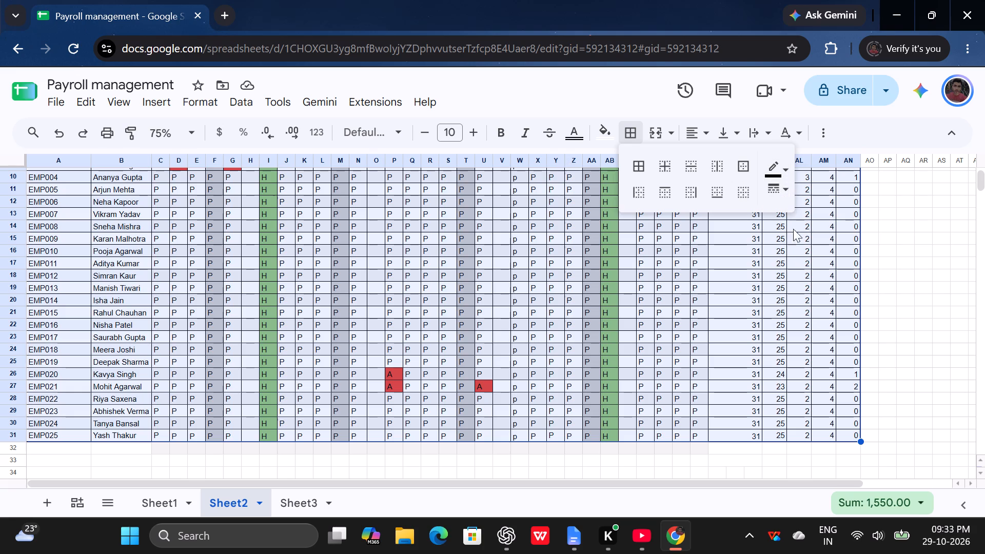
pyautogui.click(779, 184)
pyautogui.click(742, 171)
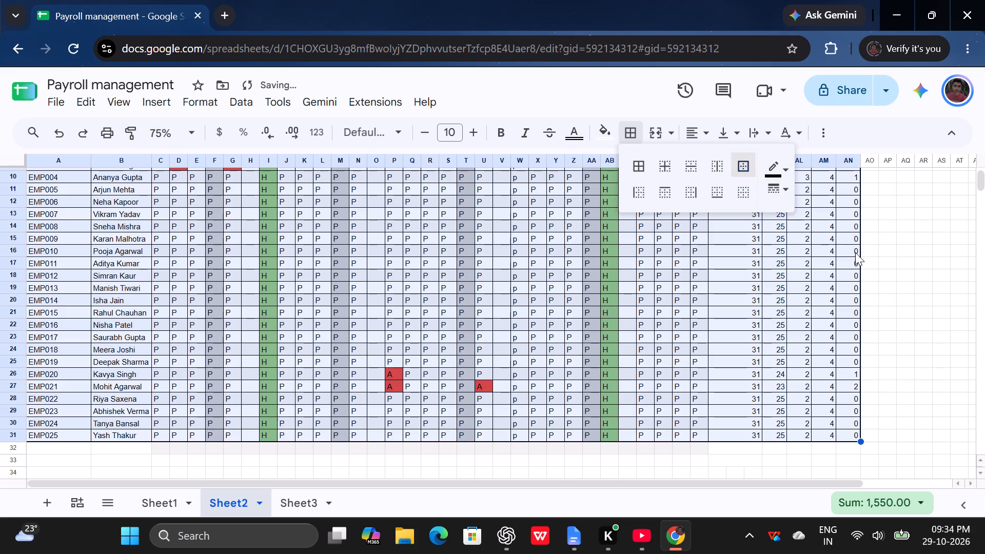
pyautogui.click(904, 254)
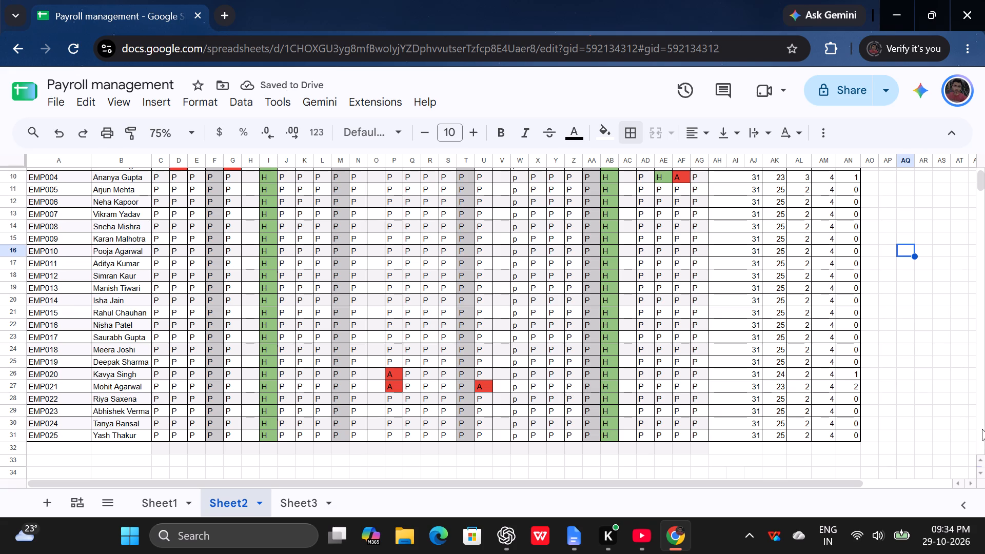
# Look over the October 2026 attendance sheet from the header down to EMP025, including the daily marks and summary columns.
pyautogui.scroll(2, 850, 408)
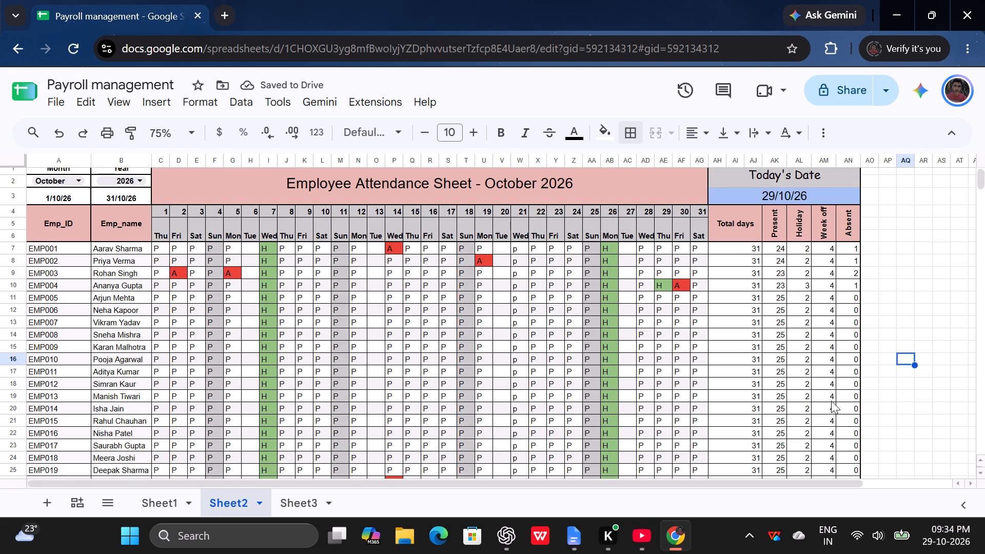
pyautogui.scroll(2, 831, 401)
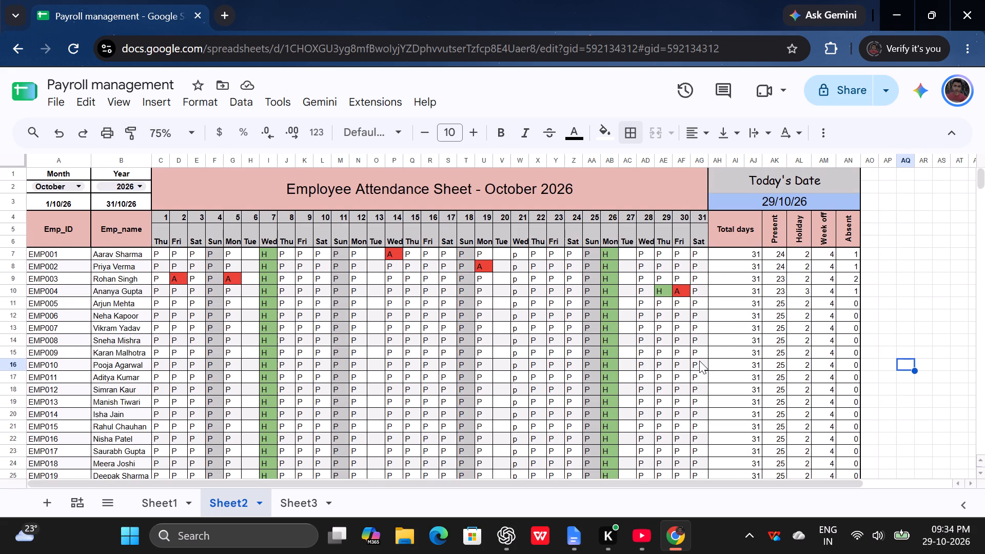
pyautogui.hscroll(1, 645, 246)
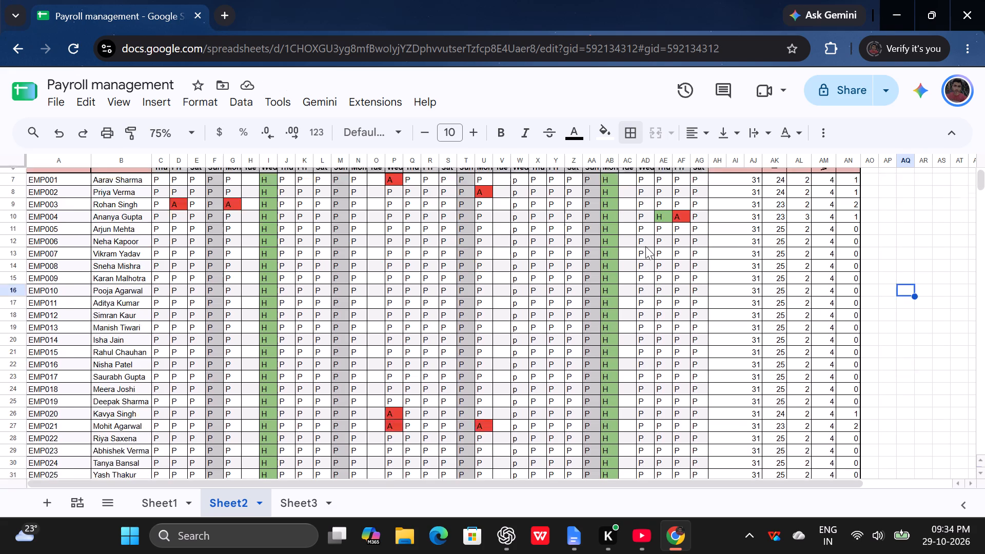
pyautogui.hscroll(2, 645, 246)
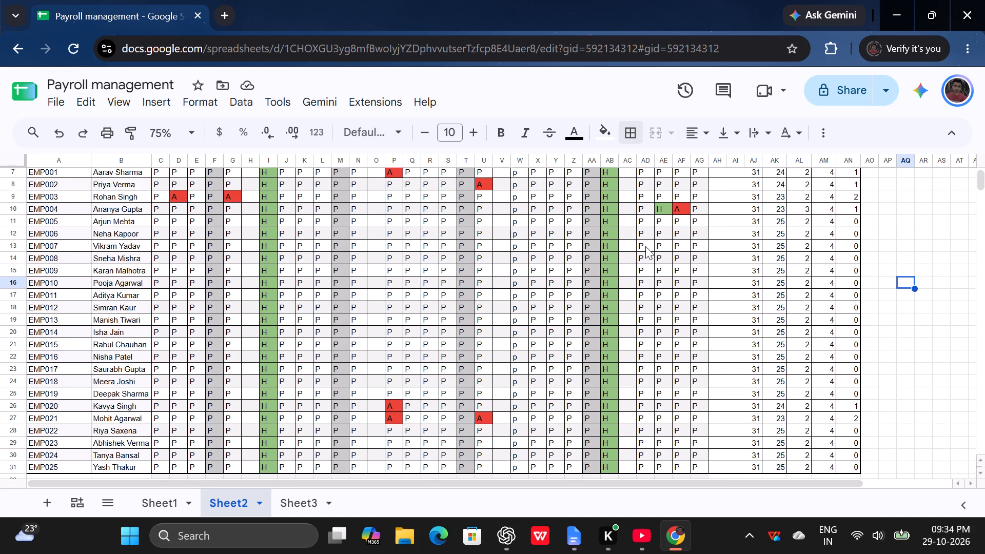
pyautogui.hscroll(1, 645, 246)
pyautogui.scroll(2, 645, 246)
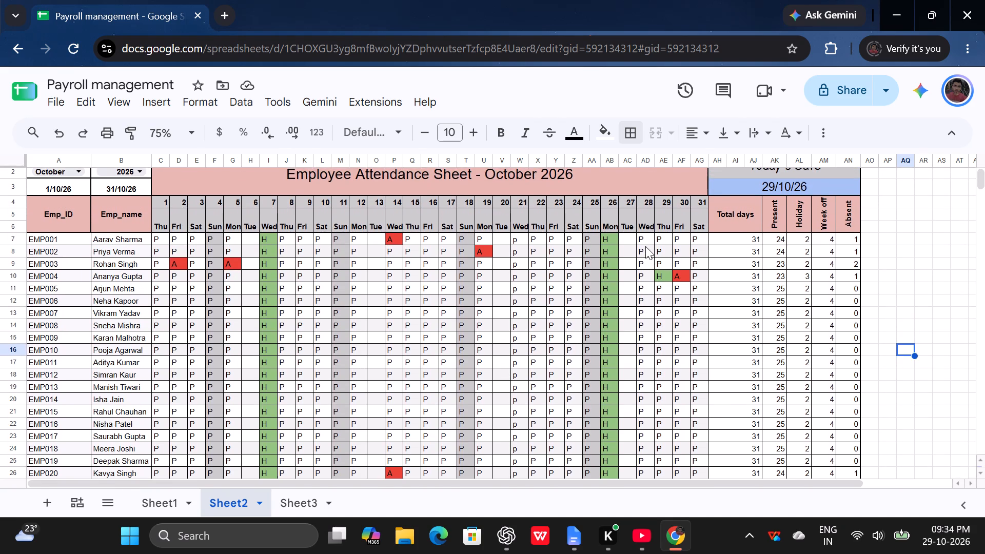
pyautogui.hscroll(1, 645, 246)
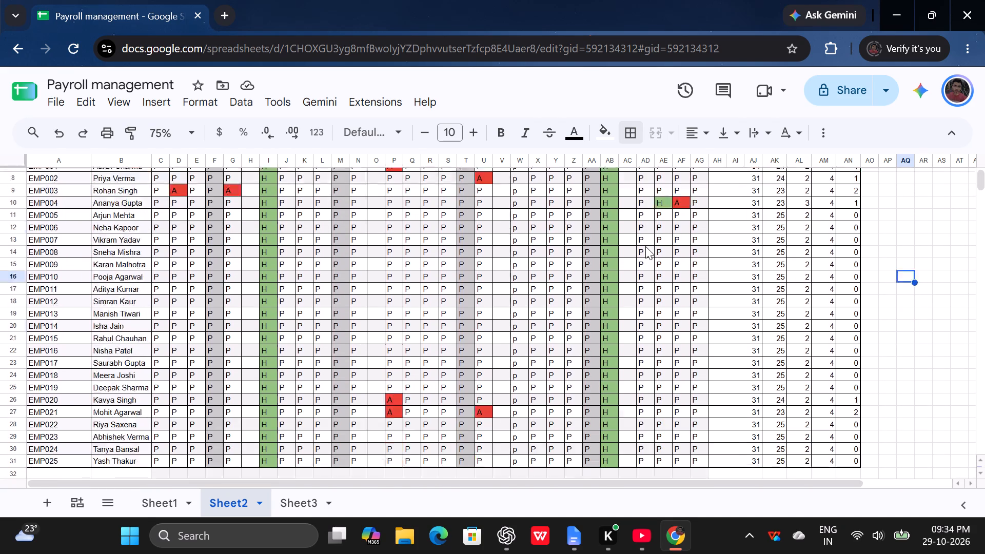
pyautogui.hscroll(1, 645, 246)
pyautogui.scroll(1, 520, 233)
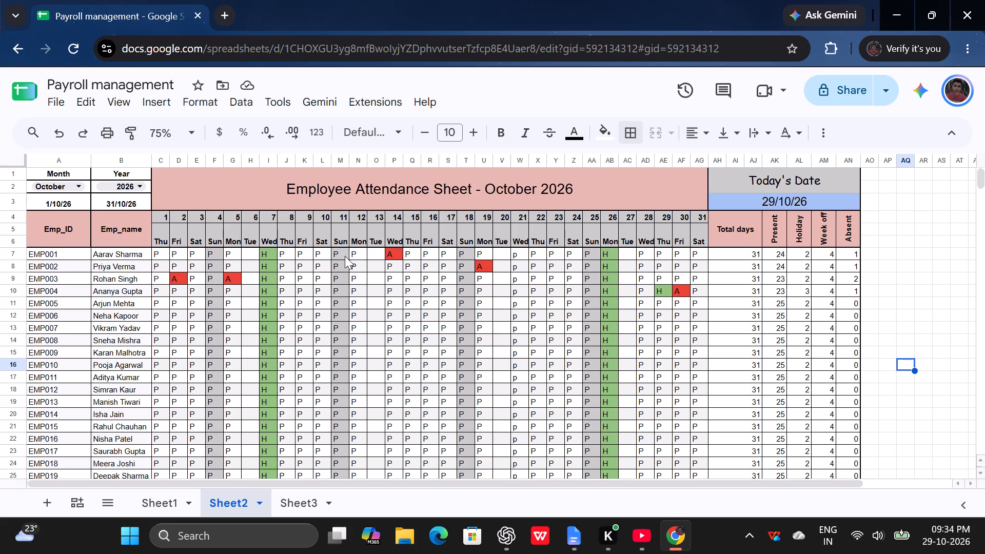
pyautogui.scroll(1, 15, 183)
# Set the attendance sheet's Month to September.
pyautogui.click(73, 185)
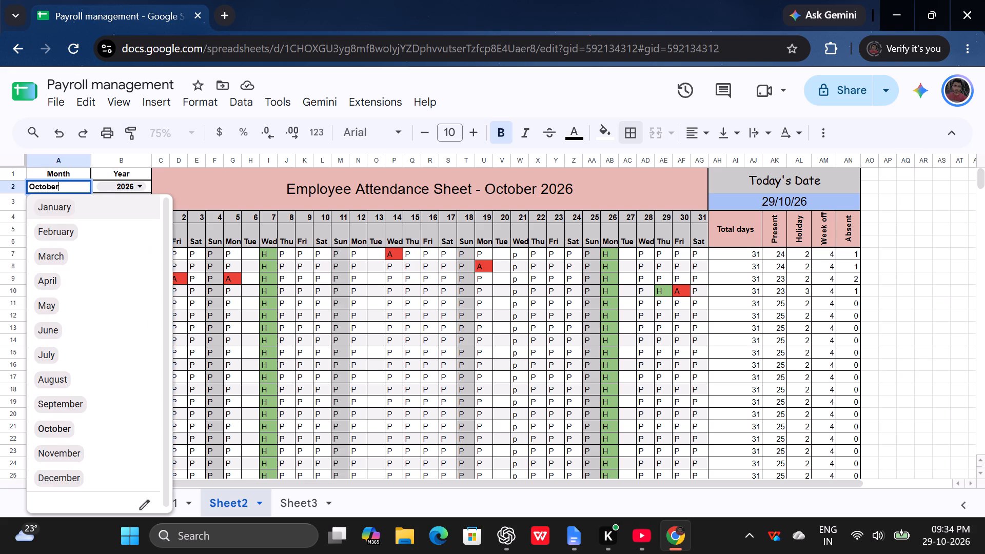
pyautogui.click(46, 396)
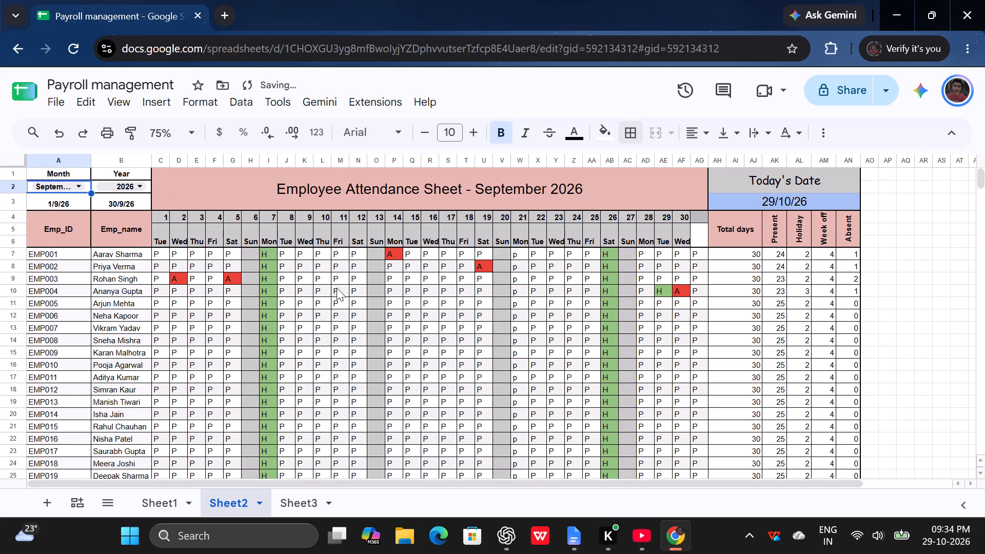
# Clear the P marks in the unused day-31 column for EMP001 through EMP025.
pyautogui.click(701, 255)
pyautogui.moveTo(701, 255); pyautogui.dragTo(696, 452)
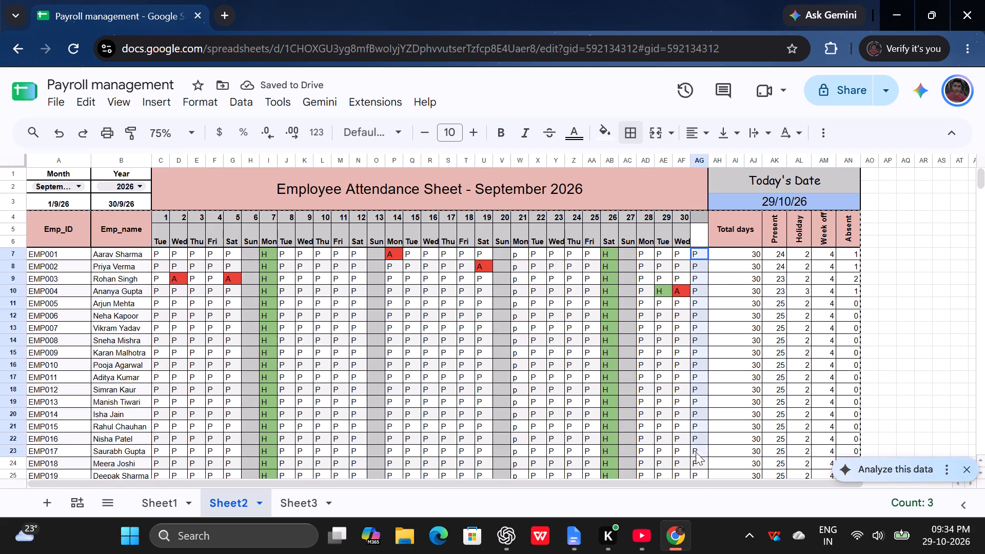
pyautogui.moveTo(696, 452); pyautogui.dragTo(708, 322)
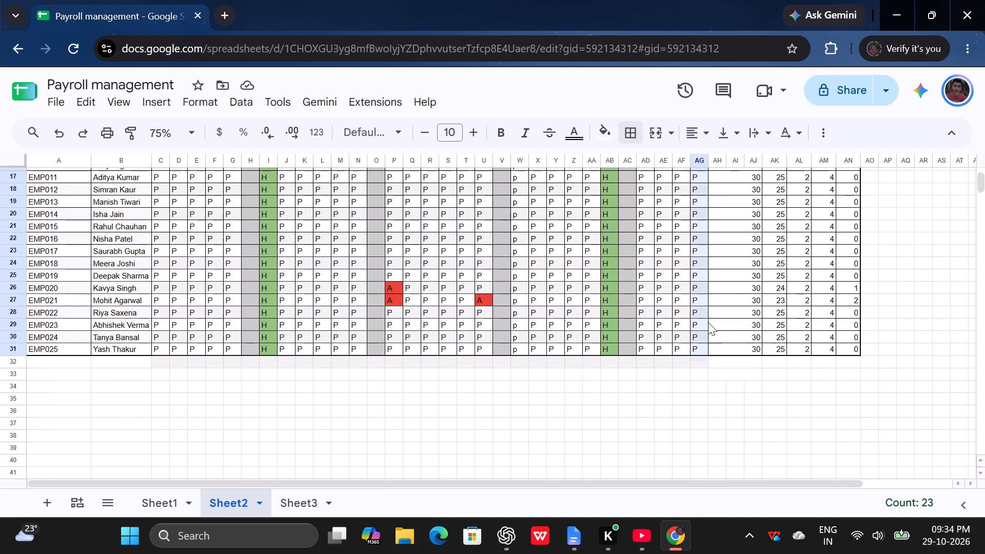
pyautogui.moveTo(708, 322); pyautogui.dragTo(698, 355)
pyautogui.press('BackSpace')
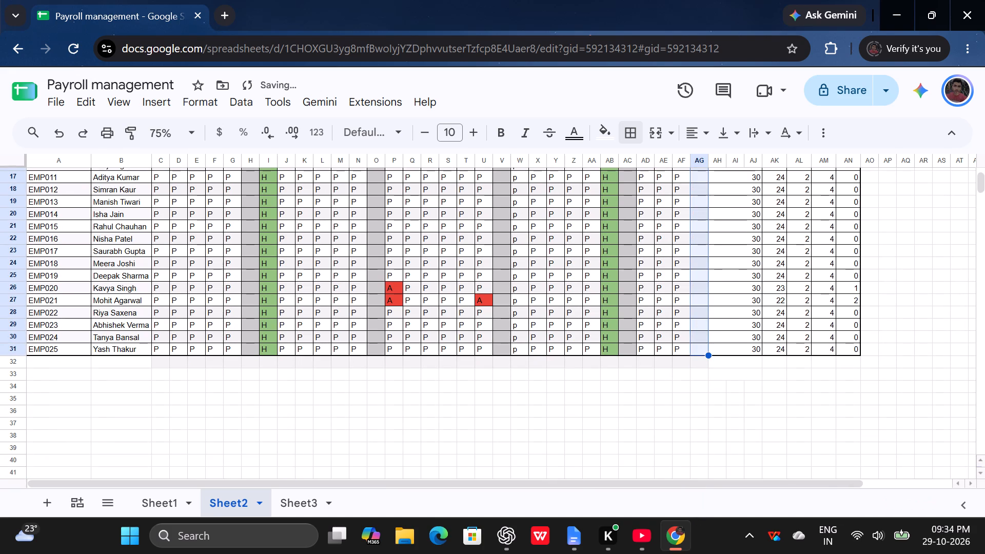
pyautogui.click(737, 303)
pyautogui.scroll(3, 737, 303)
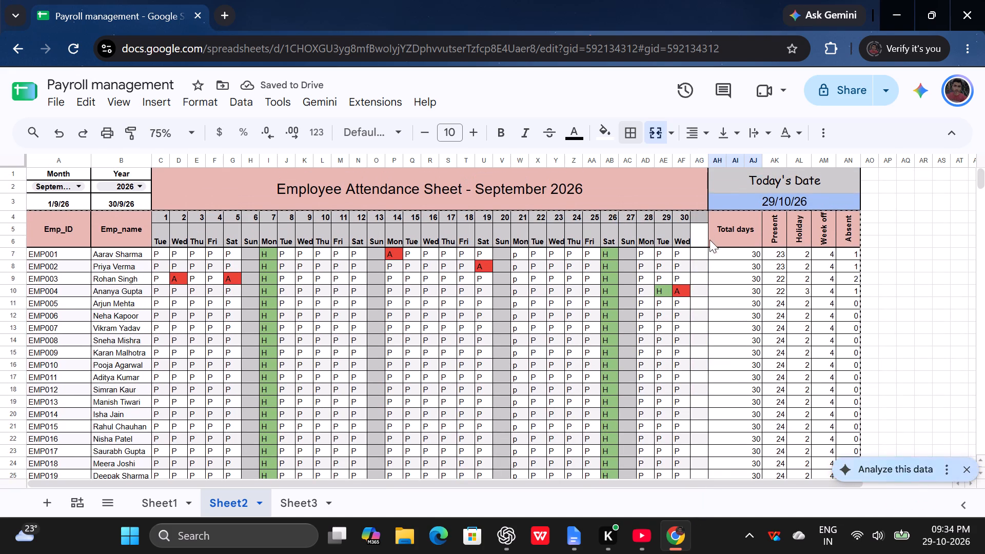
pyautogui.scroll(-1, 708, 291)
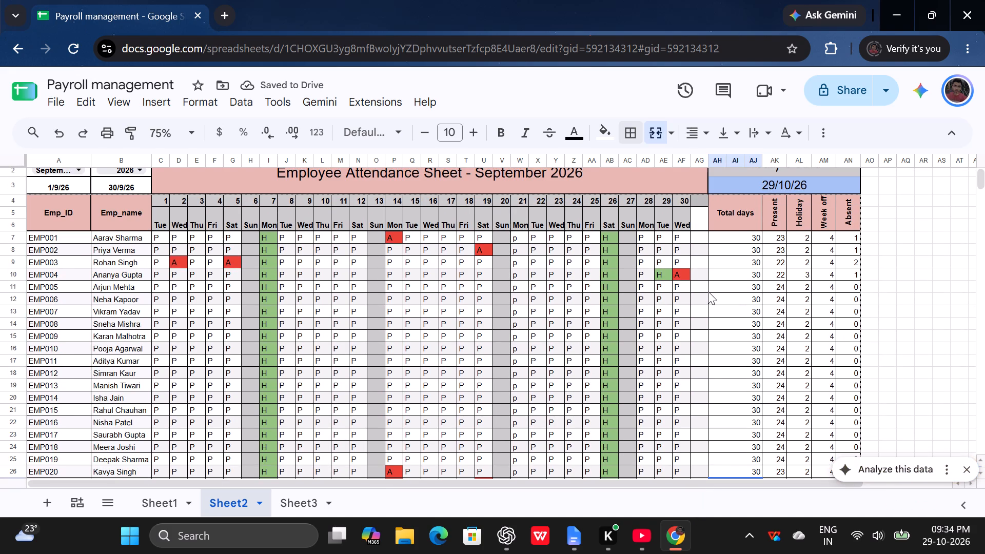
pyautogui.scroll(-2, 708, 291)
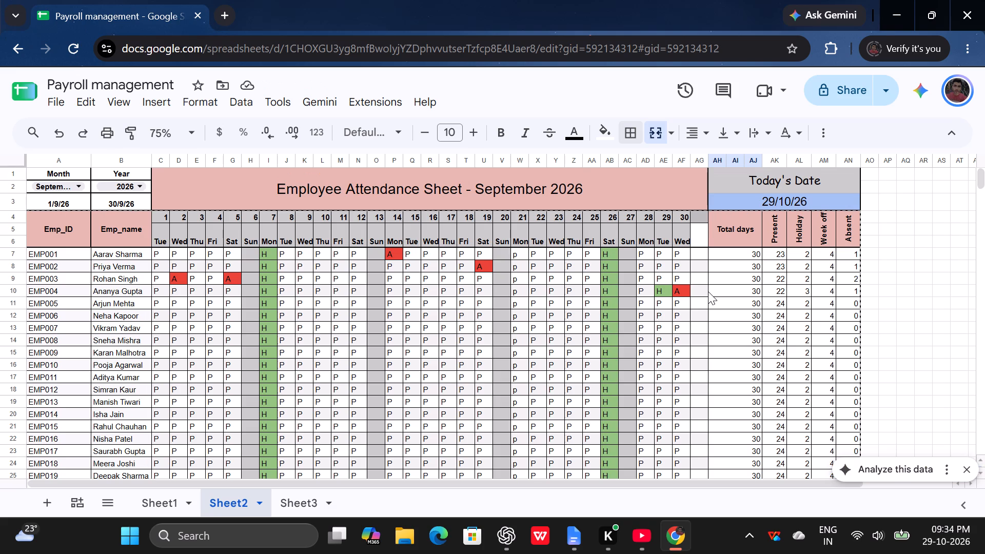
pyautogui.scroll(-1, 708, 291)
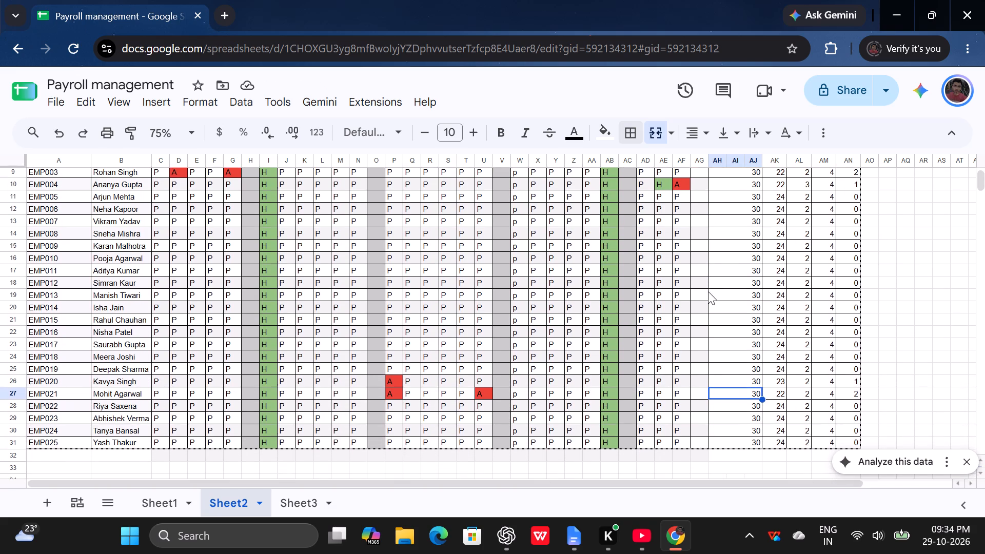
# Review the September 2026 attendance sheet down to EMP025, inspecting EMP001's Holiday count formula and Week off count against the daily marks.
pyautogui.scroll(-2, 708, 291)
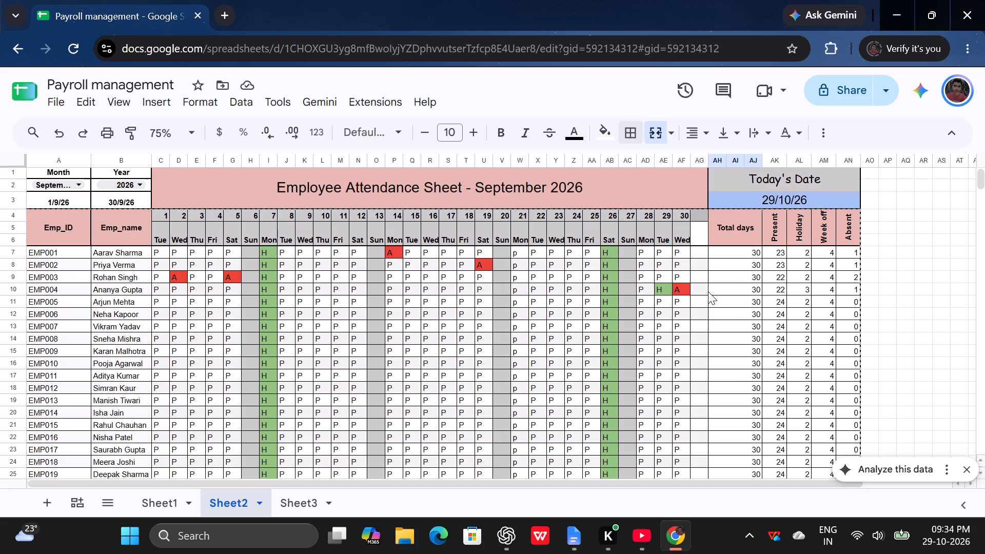
pyautogui.scroll(-1, 708, 291)
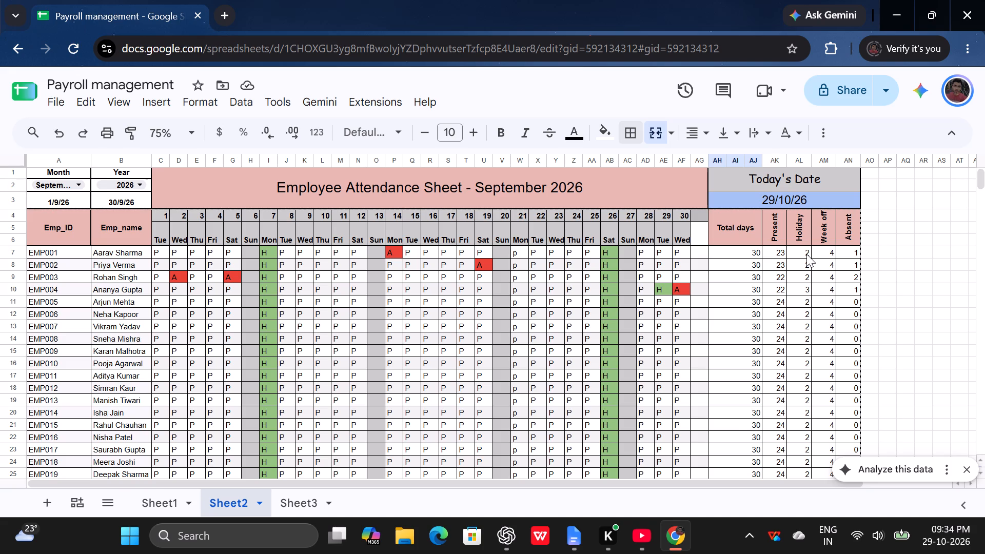
pyautogui.doubleClick(806, 254)
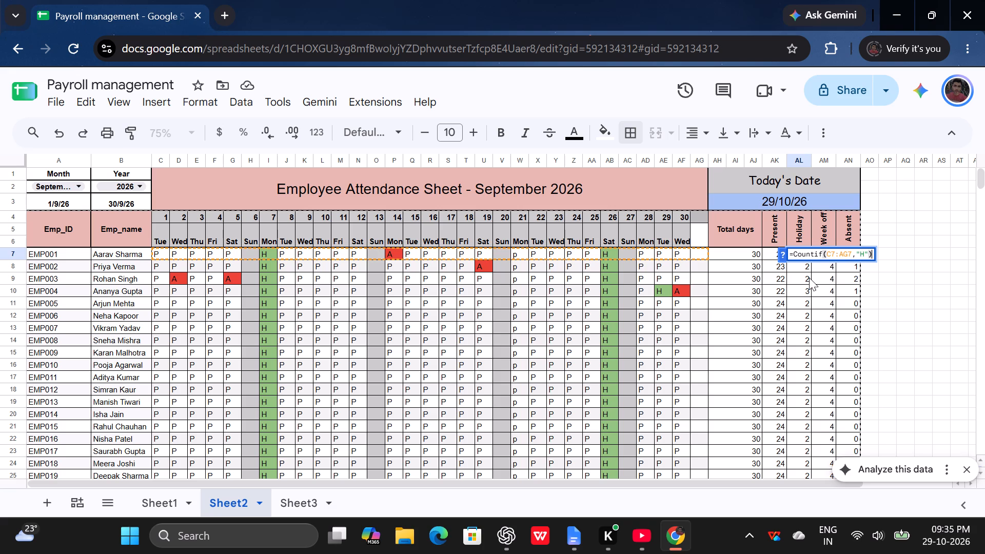
pyautogui.click(809, 276)
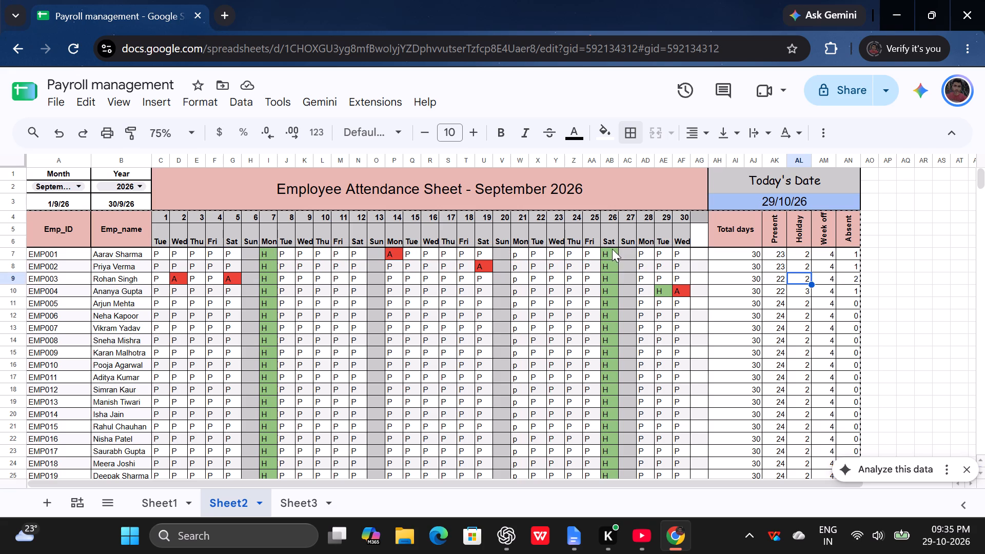
pyautogui.click(822, 252)
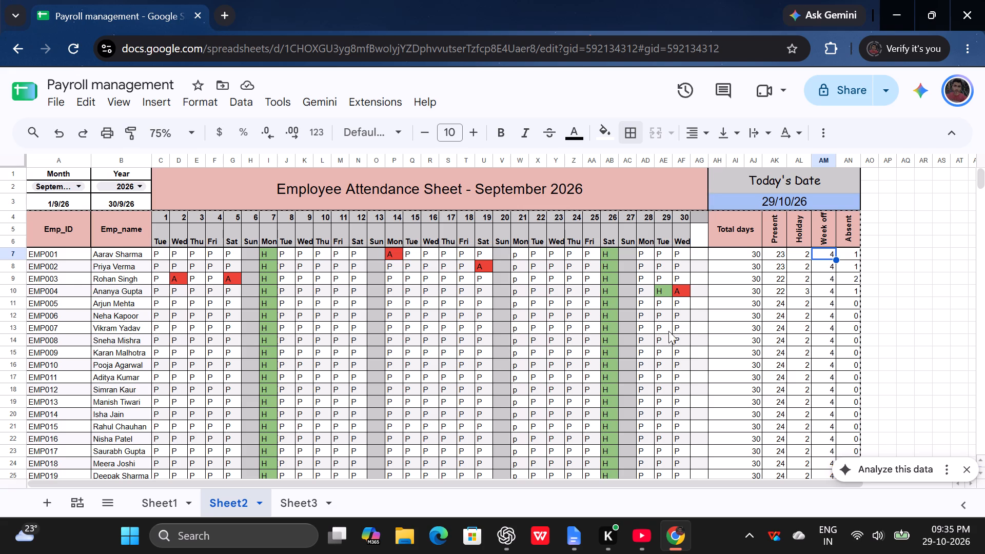
pyautogui.scroll(-1, 708, 280)
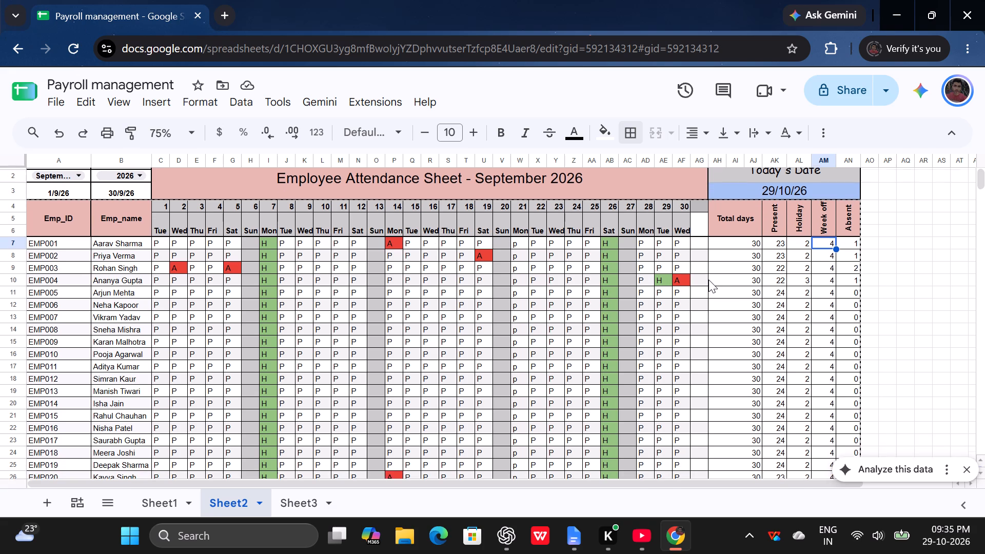
pyautogui.scroll(-2, 708, 280)
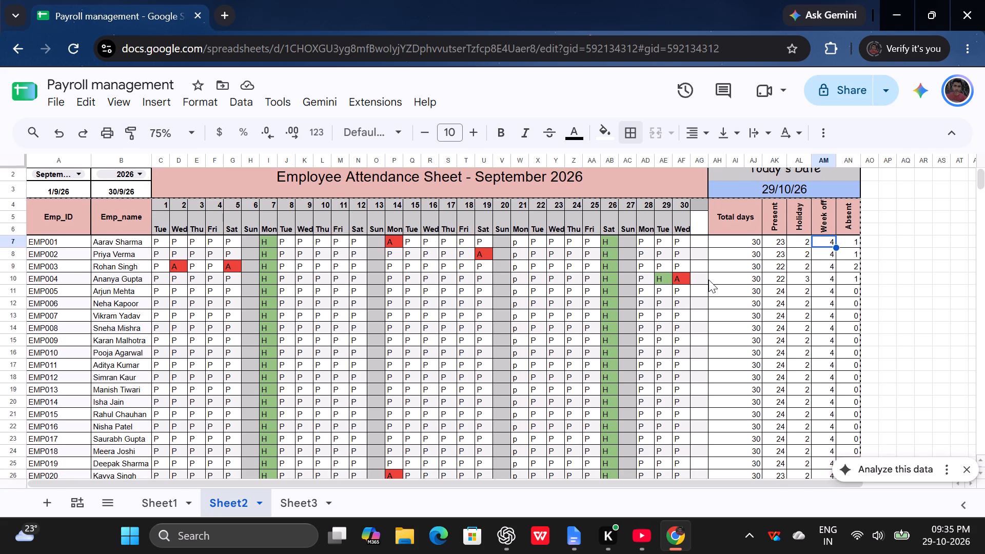
pyautogui.scroll(-2, 708, 280)
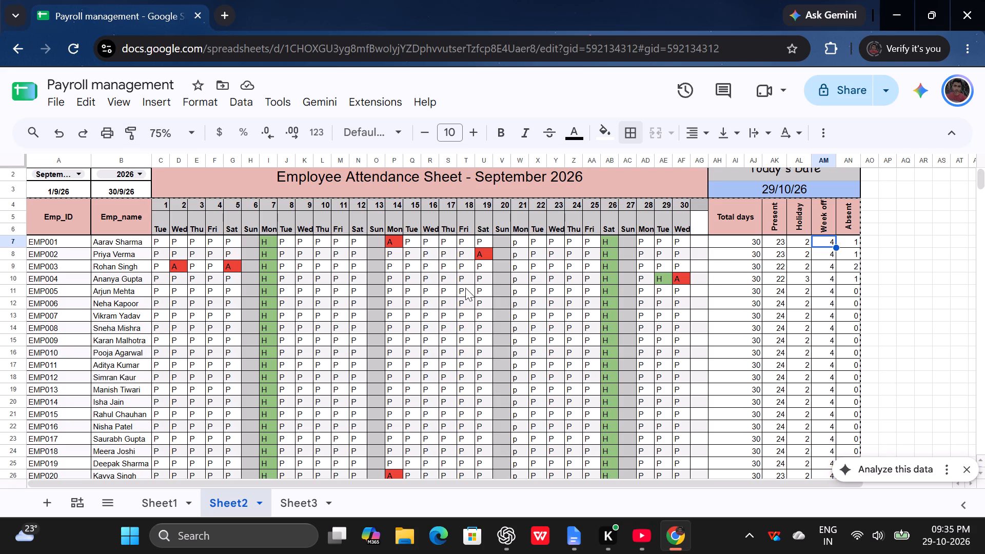
pyautogui.scroll(-1, 631, 310)
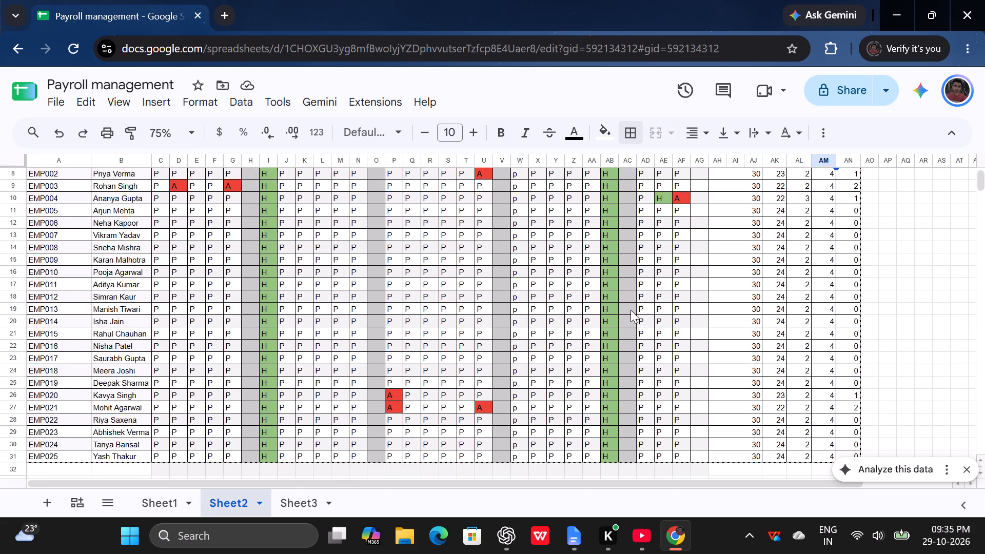
pyautogui.scroll(-1, 631, 310)
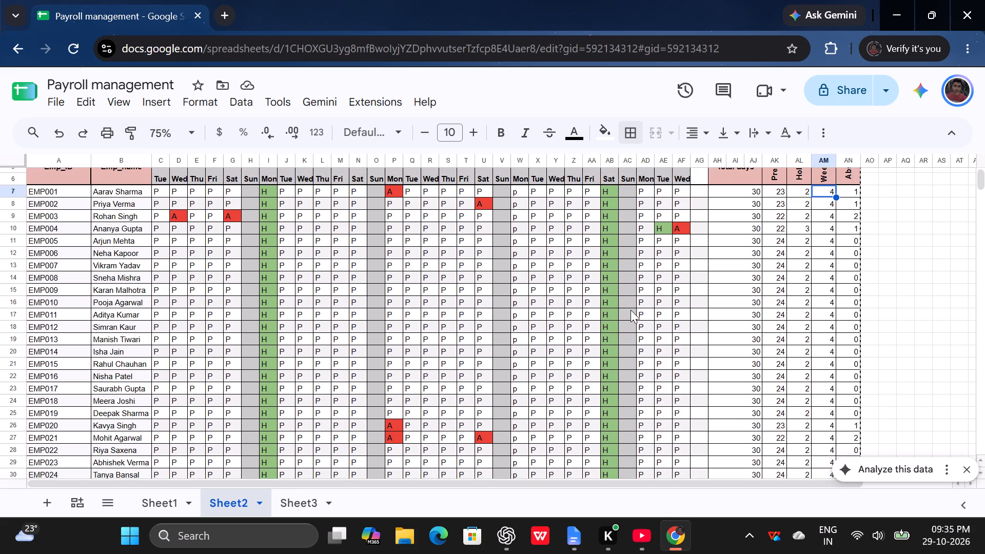
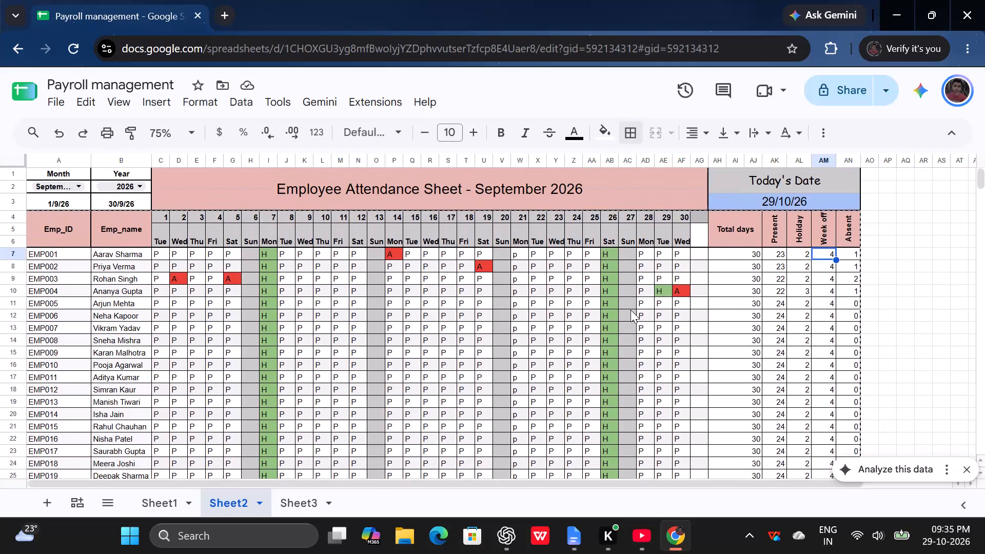
# Review the September 2026 attendance sheet from the header down to EMP025, across the daily marks and summary columns.
pyautogui.hscroll(-2, 631, 310)
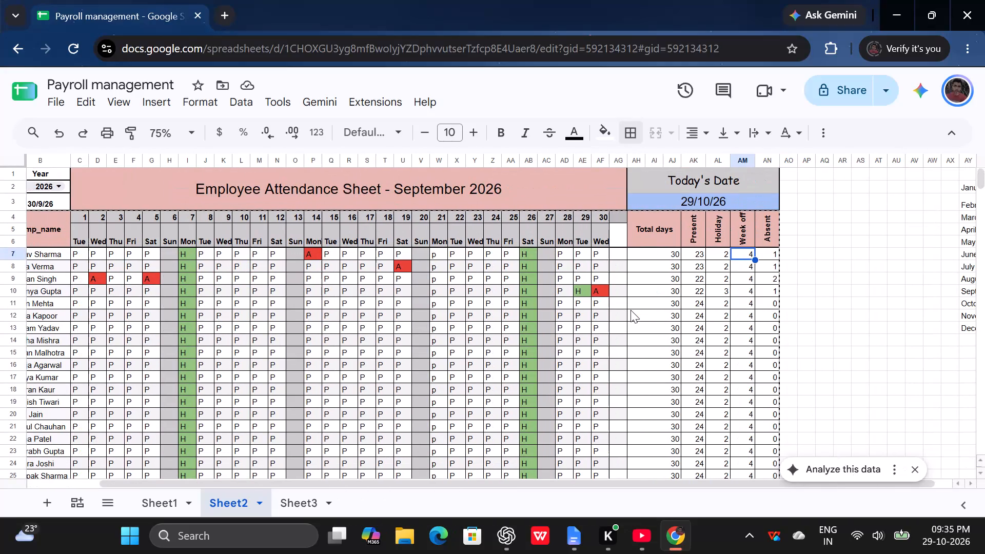
pyautogui.hscroll(-2, 631, 310)
pyautogui.hscroll(3, 631, 310)
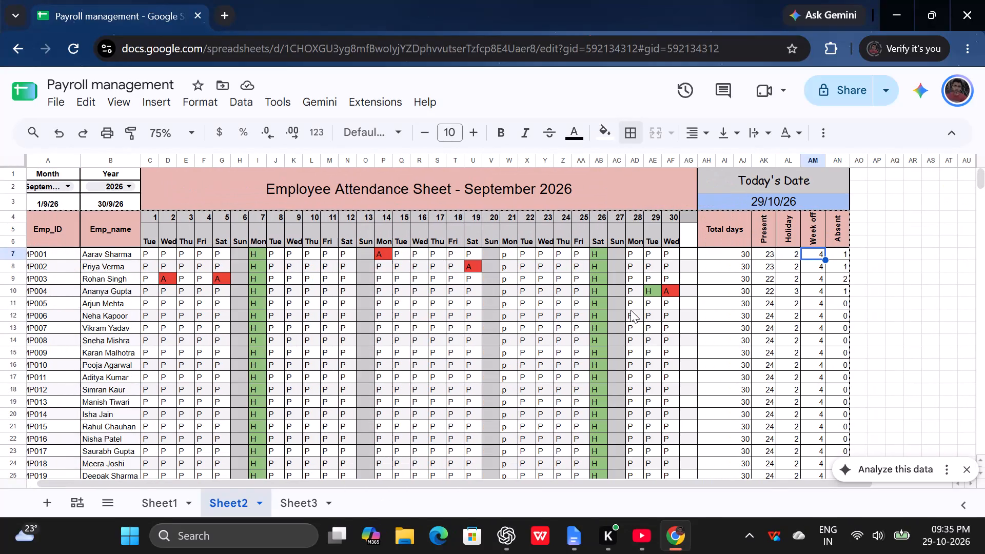
pyautogui.hscroll(1, 533, 257)
pyautogui.scroll(1, 533, 257)
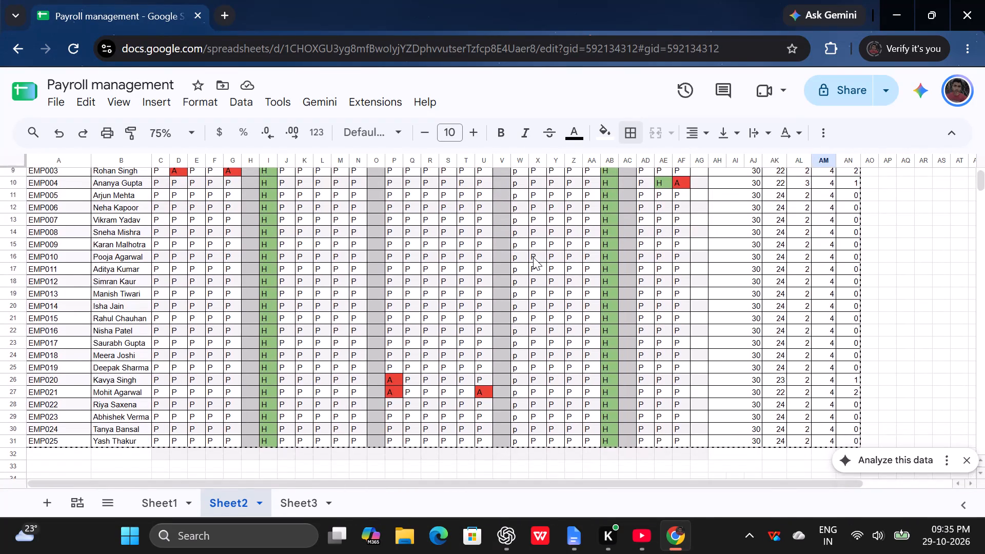
pyautogui.scroll(1, 533, 257)
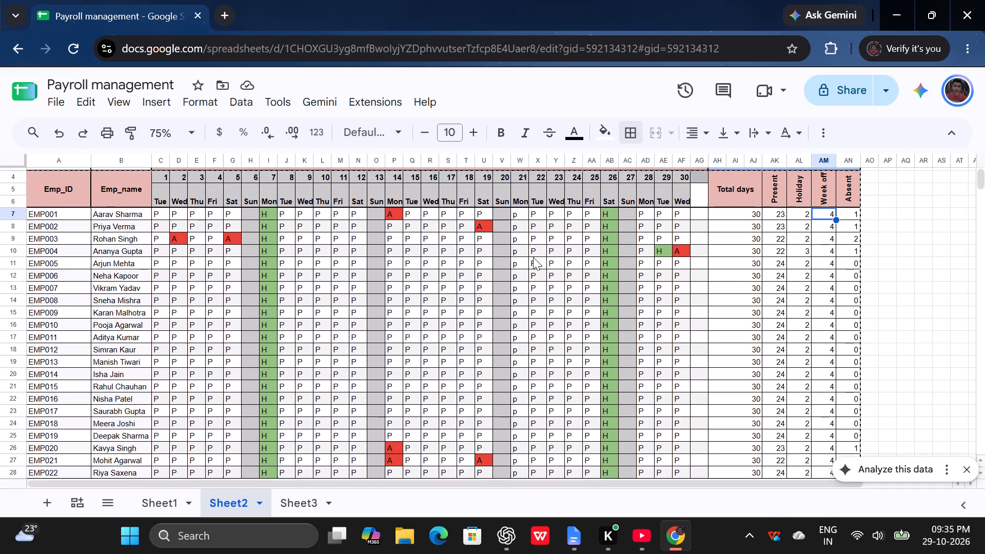
pyautogui.scroll(1, 533, 257)
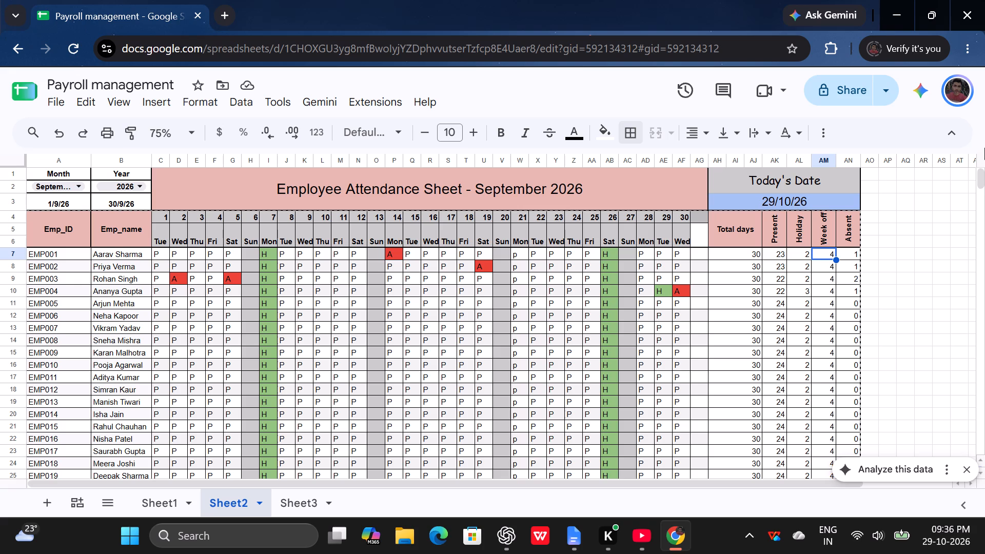
pyautogui.moveTo(982, 170); pyautogui.dragTo(984, 158)
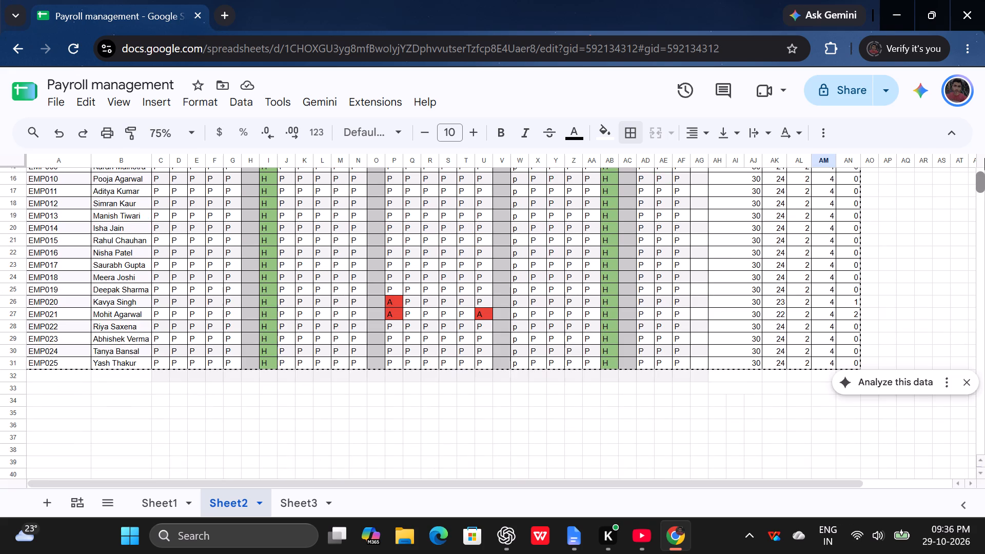
pyautogui.moveTo(984, 158); pyautogui.dragTo(984, 155)
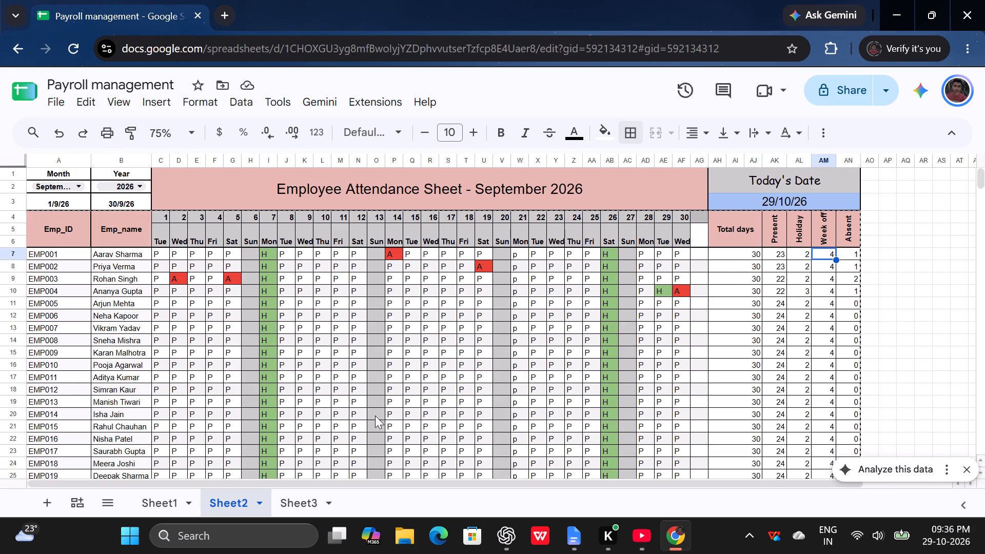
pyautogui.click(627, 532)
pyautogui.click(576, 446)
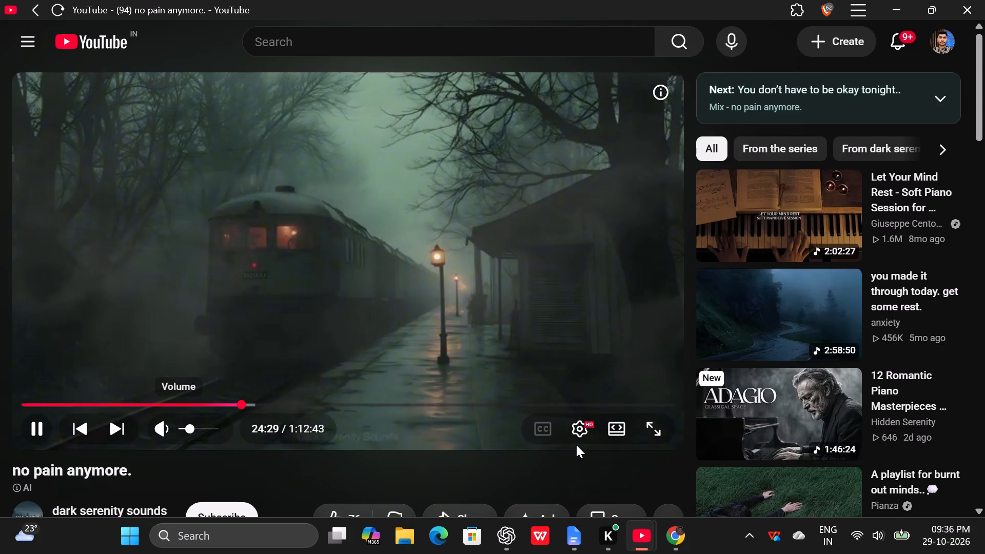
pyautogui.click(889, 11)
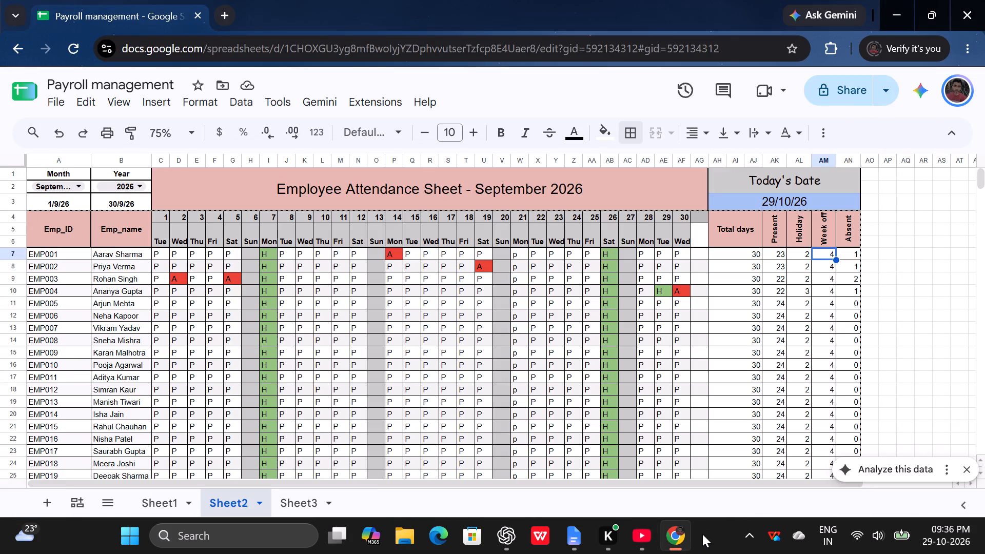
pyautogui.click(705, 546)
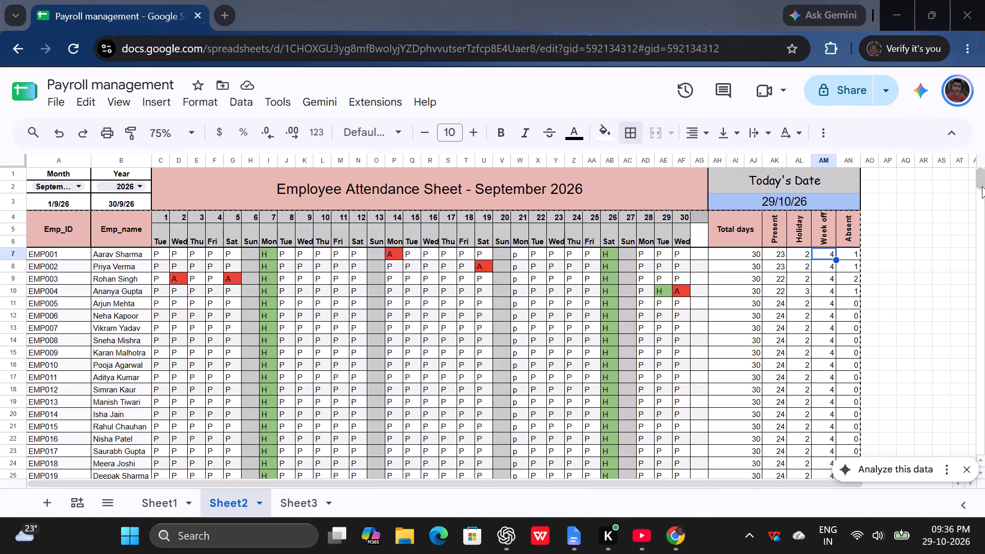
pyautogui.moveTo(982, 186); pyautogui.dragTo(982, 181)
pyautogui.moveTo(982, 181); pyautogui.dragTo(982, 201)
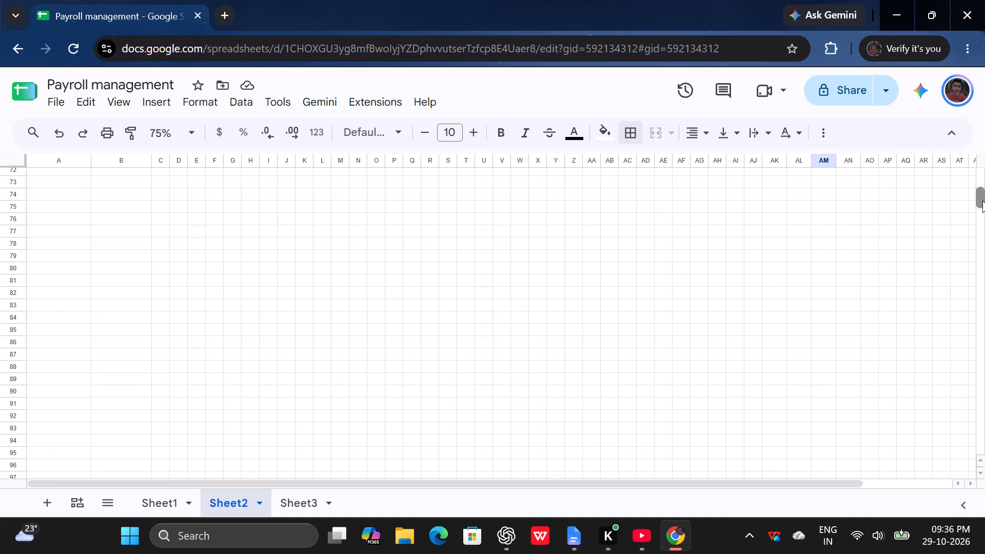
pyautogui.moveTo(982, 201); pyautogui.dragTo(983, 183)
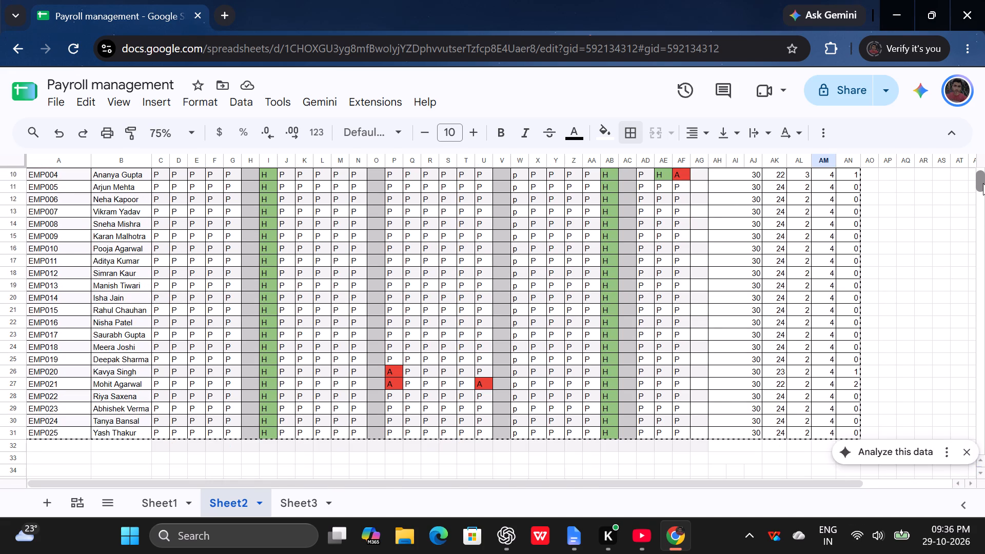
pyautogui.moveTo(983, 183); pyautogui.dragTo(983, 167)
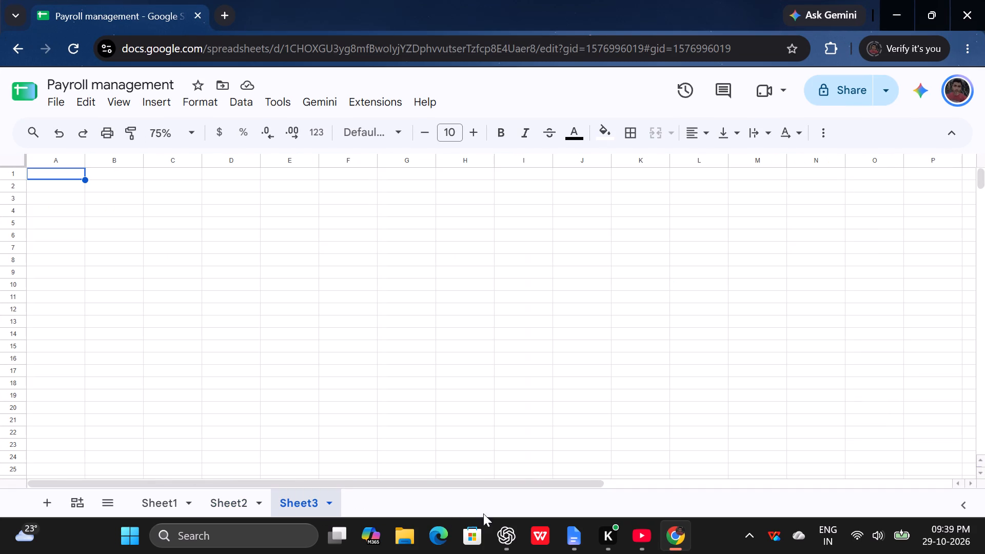
# Switch to the YouTube window with DATAMENTIX's "Fully Automatic Payroll Management System in Excel" video.
pyautogui.click(637, 535)
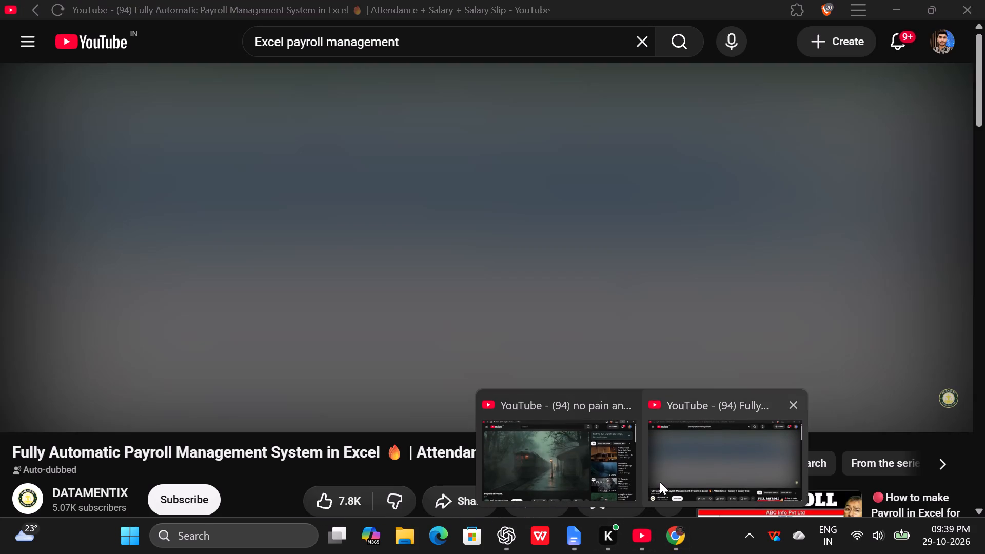
pyautogui.click(661, 482)
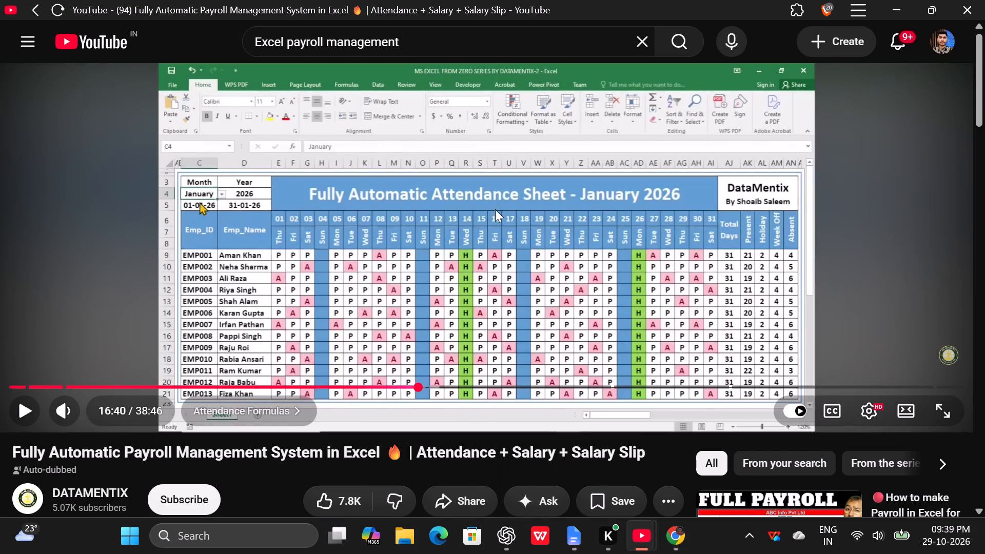